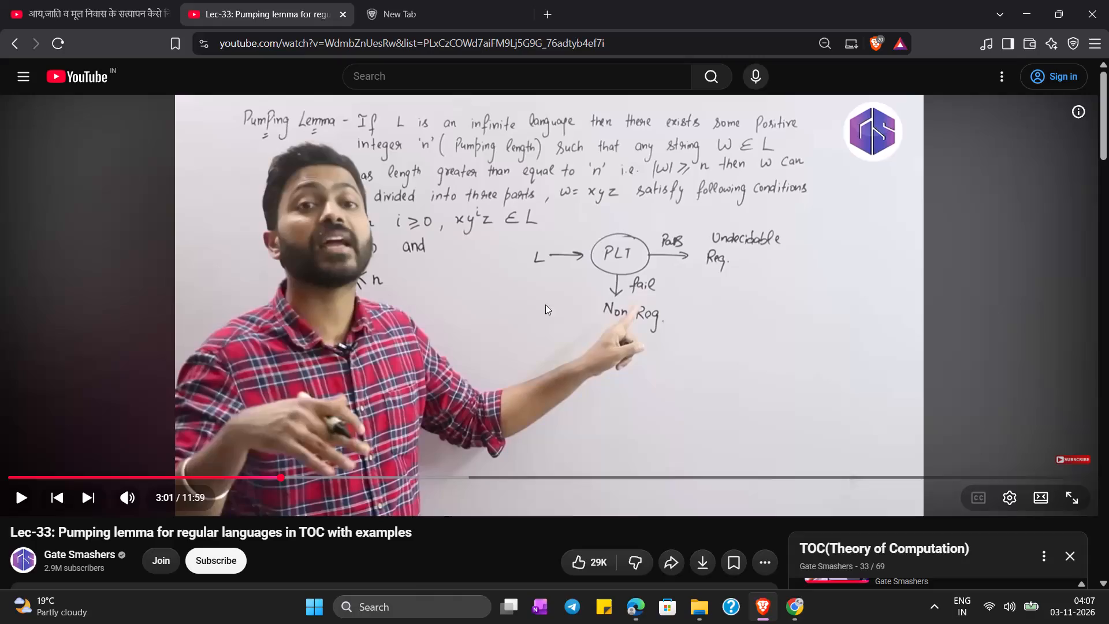
pyautogui.click(629, 612)
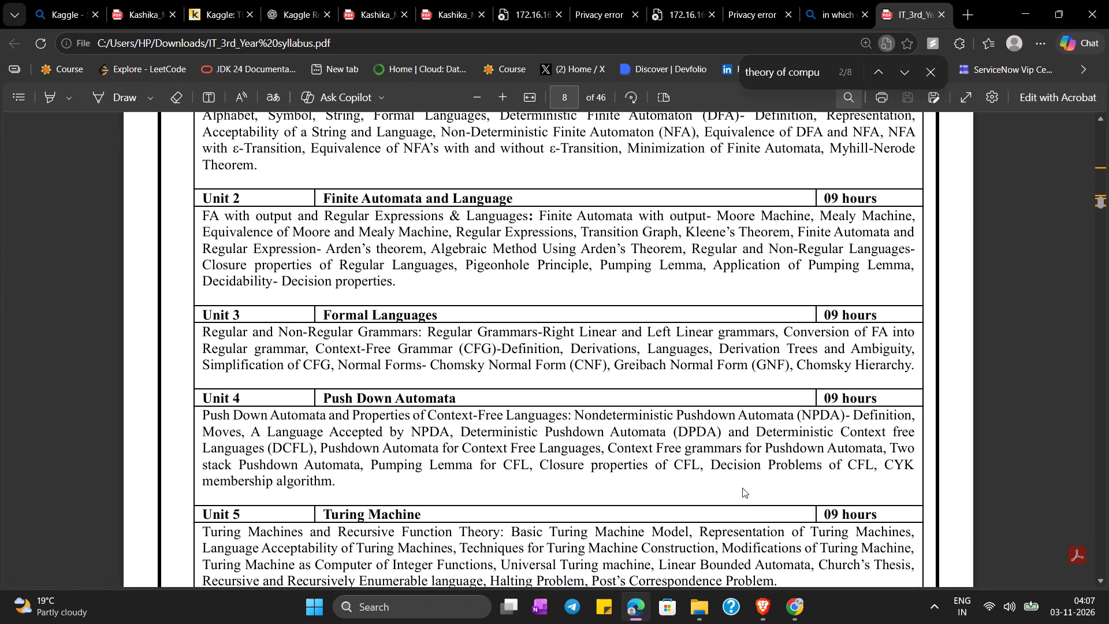
pyautogui.hotkey('ctrl', 'n')
pyautogui.moveTo(694, 470); pyautogui.dragTo(553, 437)
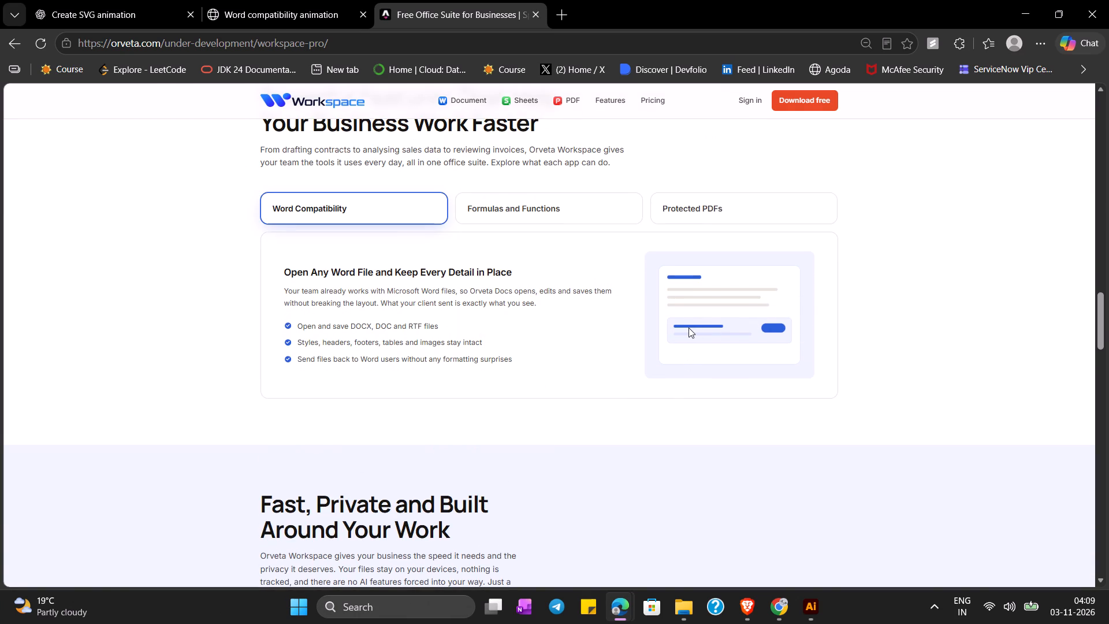
pyautogui.click(299, 8)
pyautogui.click(440, 0)
pyautogui.click(295, 3)
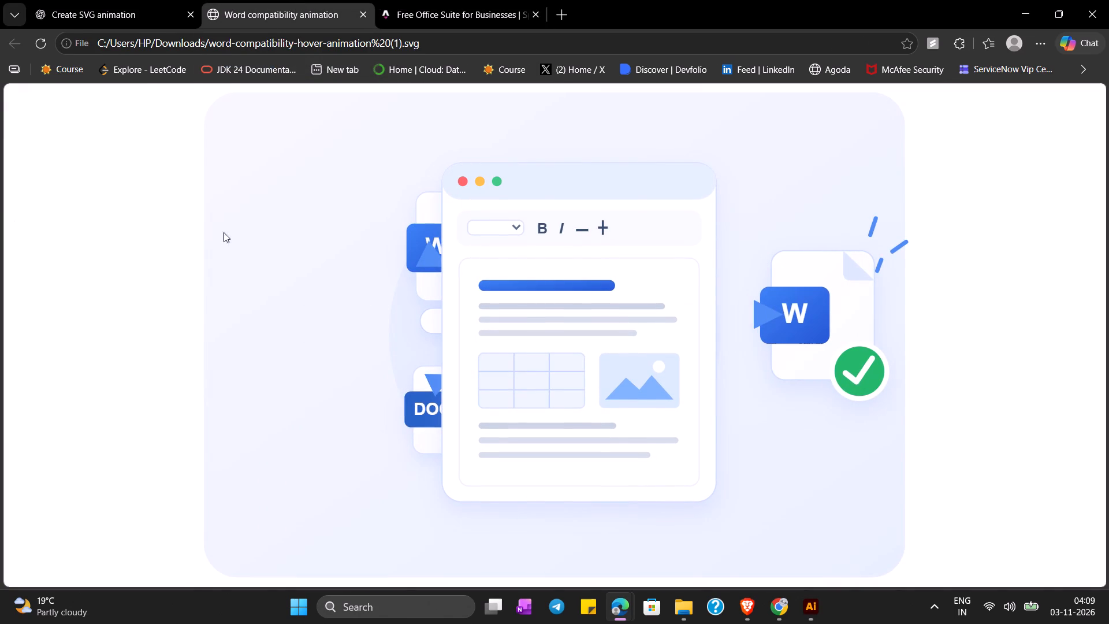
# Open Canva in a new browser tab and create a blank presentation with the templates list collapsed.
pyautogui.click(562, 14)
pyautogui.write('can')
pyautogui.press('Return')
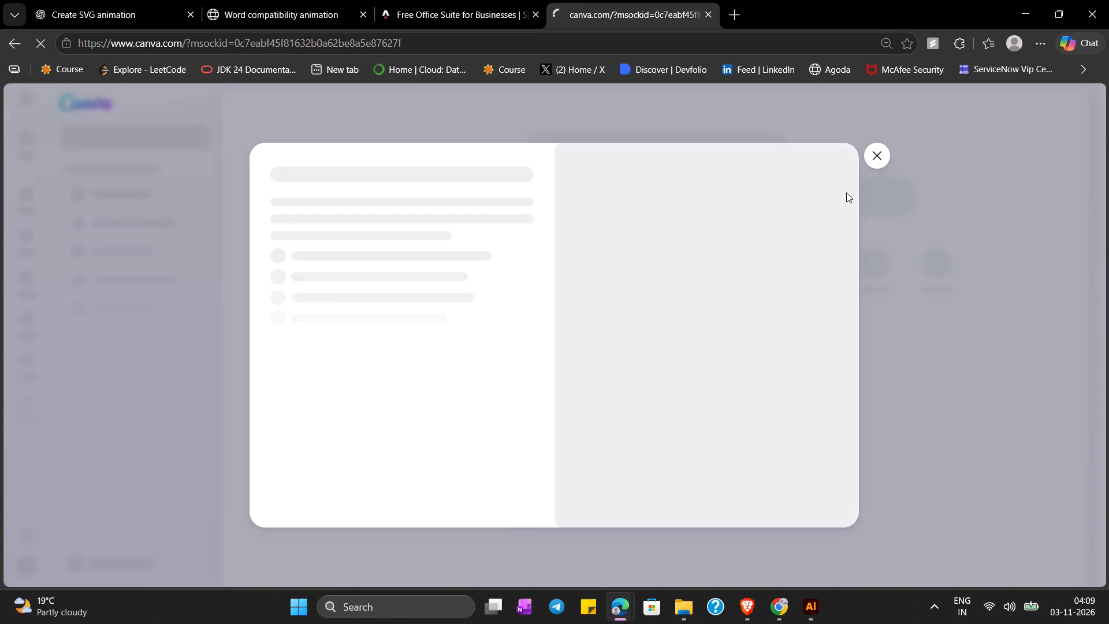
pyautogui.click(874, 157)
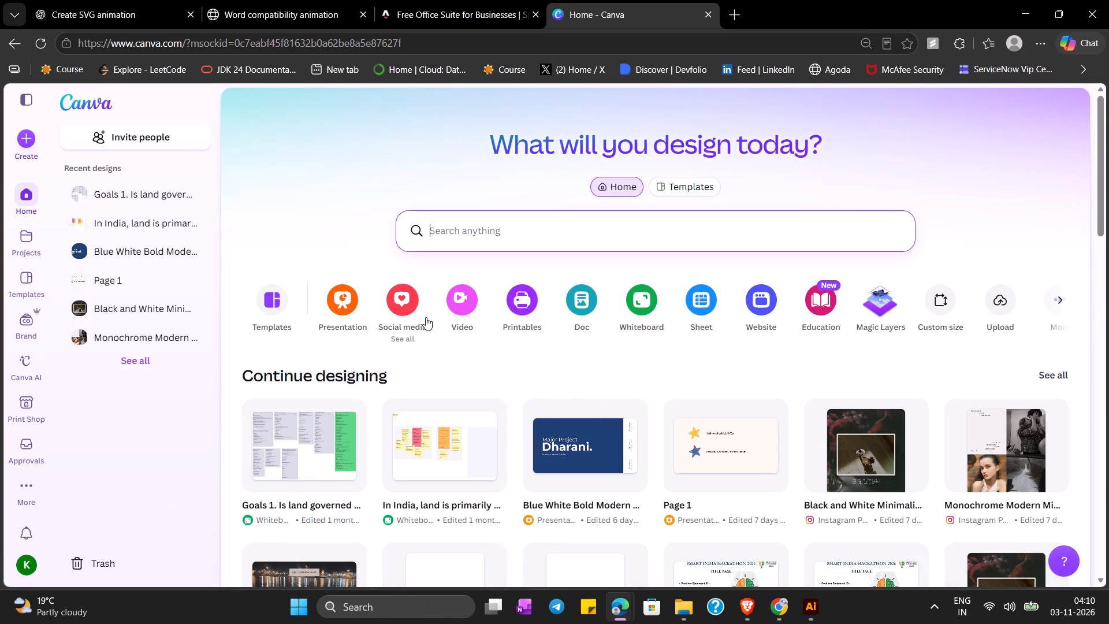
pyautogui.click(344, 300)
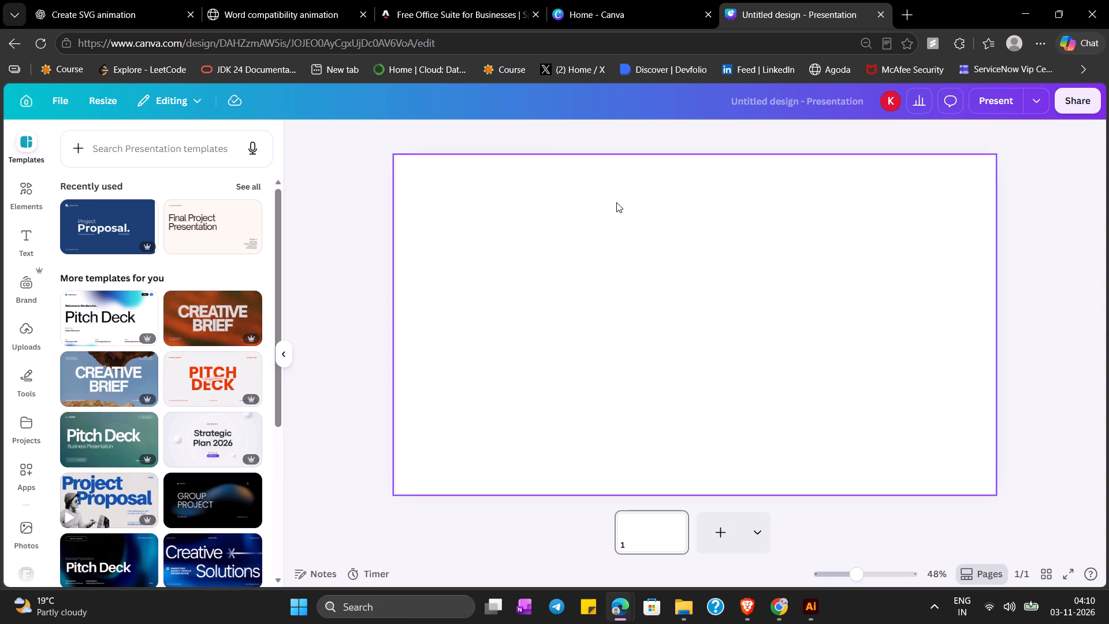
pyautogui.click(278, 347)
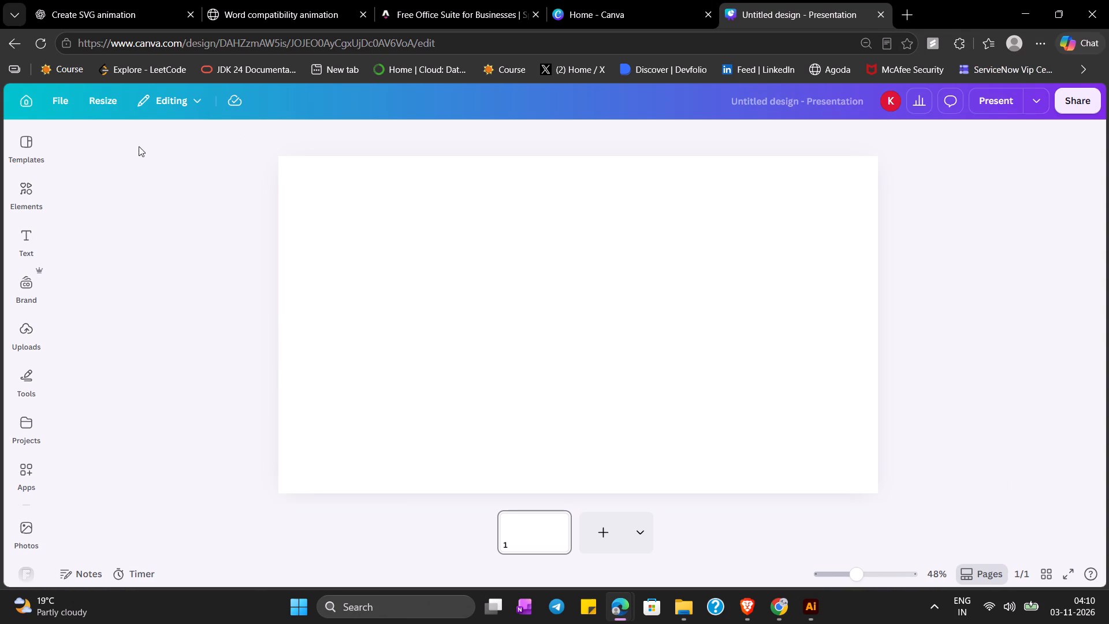
# Search Canva's elements for "doc file" and show all graphics results.
pyautogui.click(27, 192)
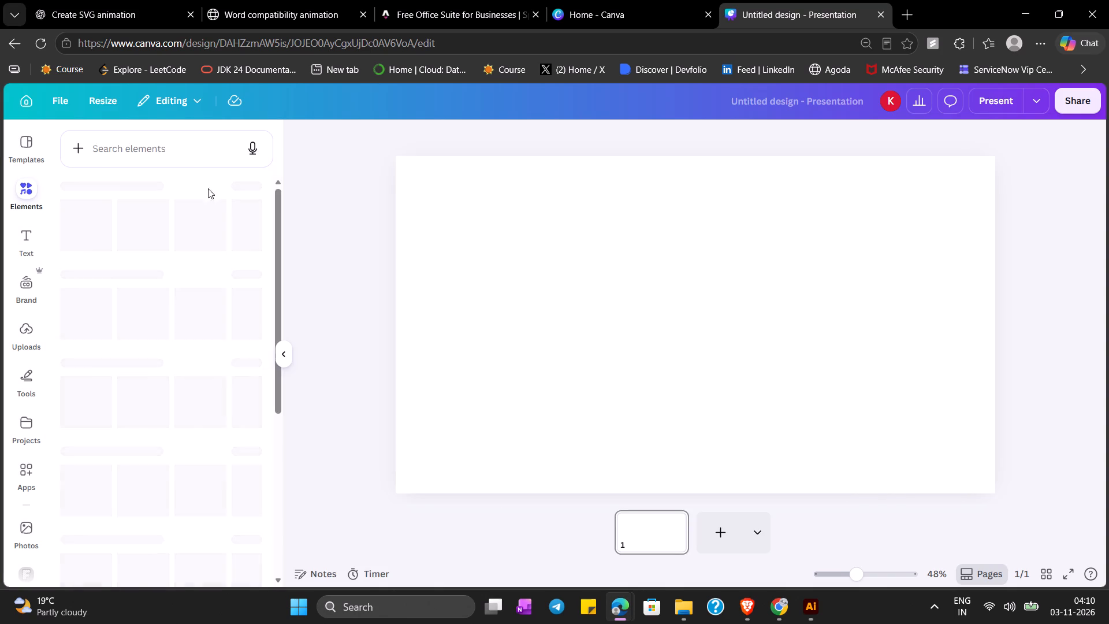
pyautogui.click(173, 153)
pyautogui.write('docn')
pyautogui.press('BackSpace')
pyautogui.press('space')
pyautogui.write('file')
pyautogui.press('Return')
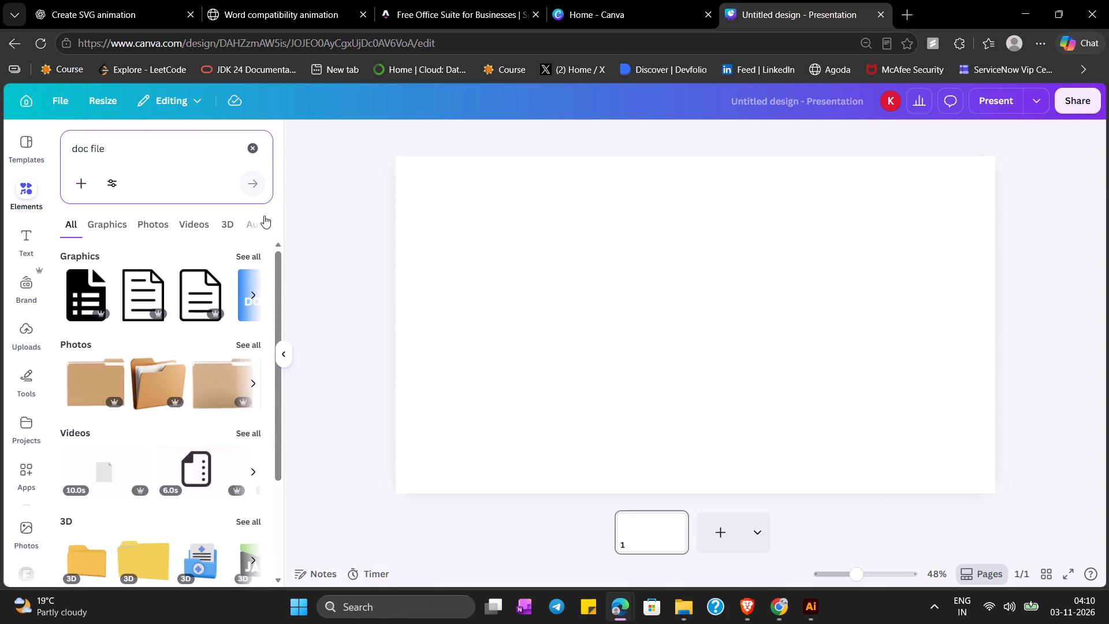
pyautogui.click(249, 258)
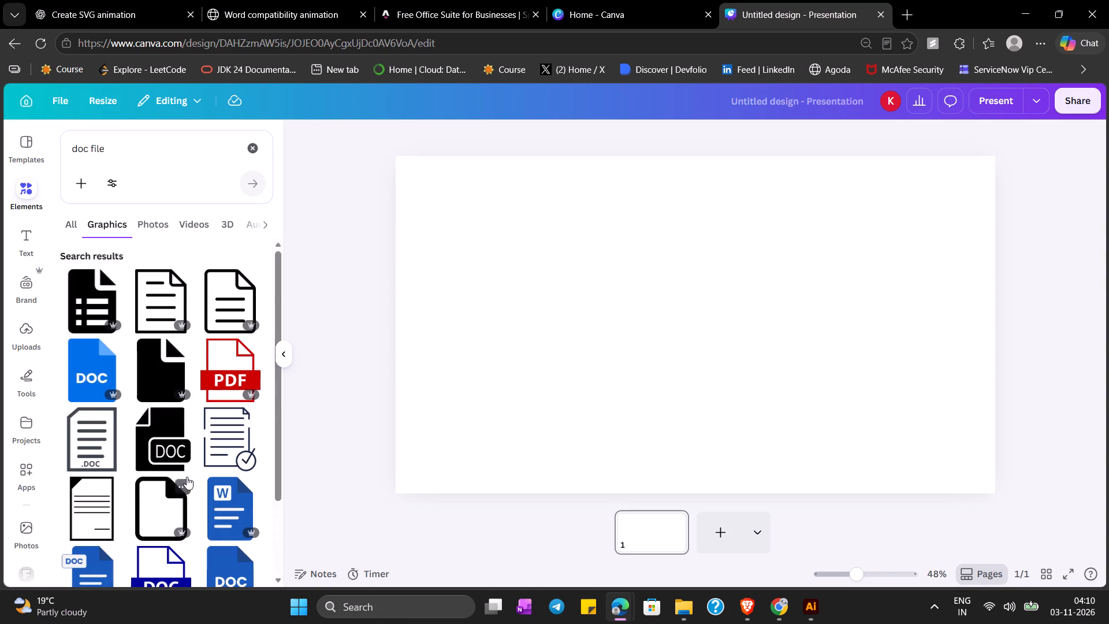
# Examine the doc file graphics for usable document icons, checking the Orveta Word Compatibility section, and close the untitled presentation.
pyautogui.scroll(-1, 189, 469)
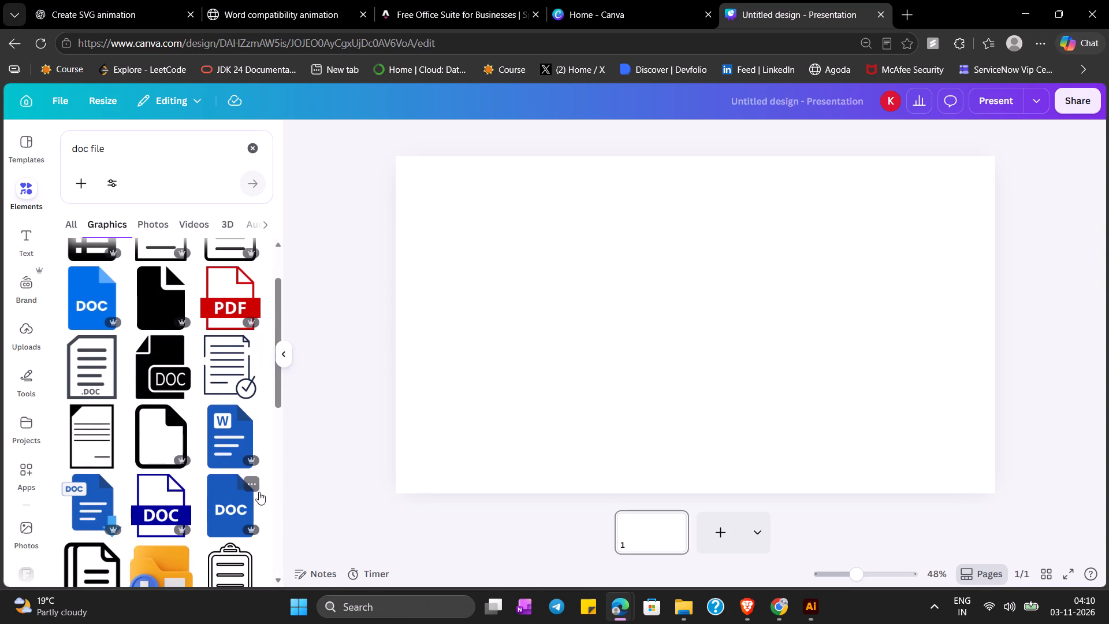
pyautogui.scroll(-1, 204, 447)
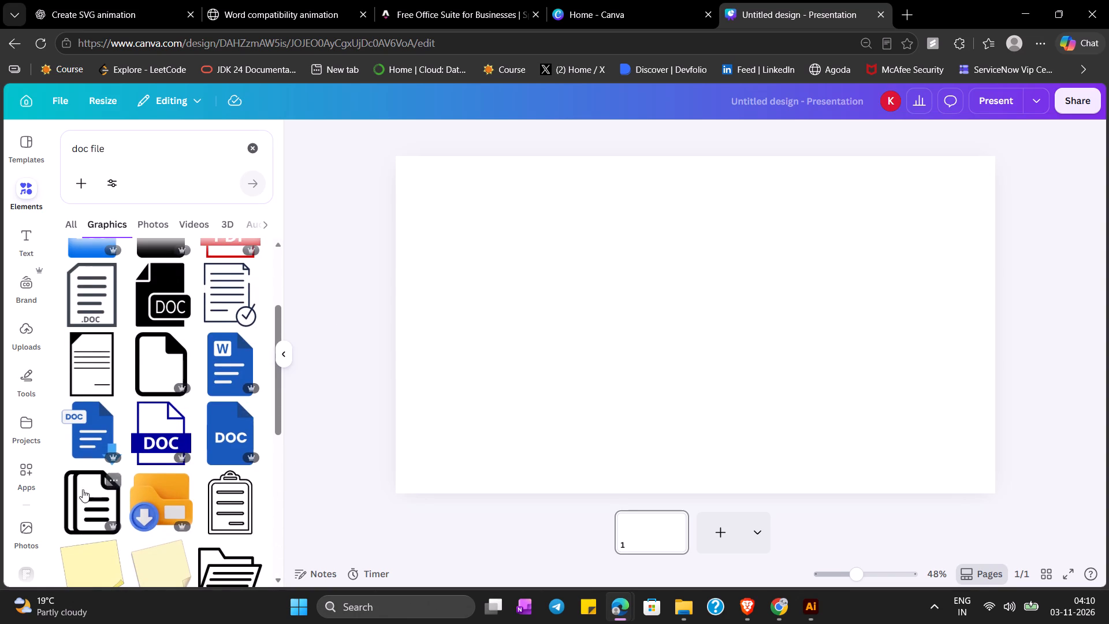
pyautogui.scroll(-2, 248, 446)
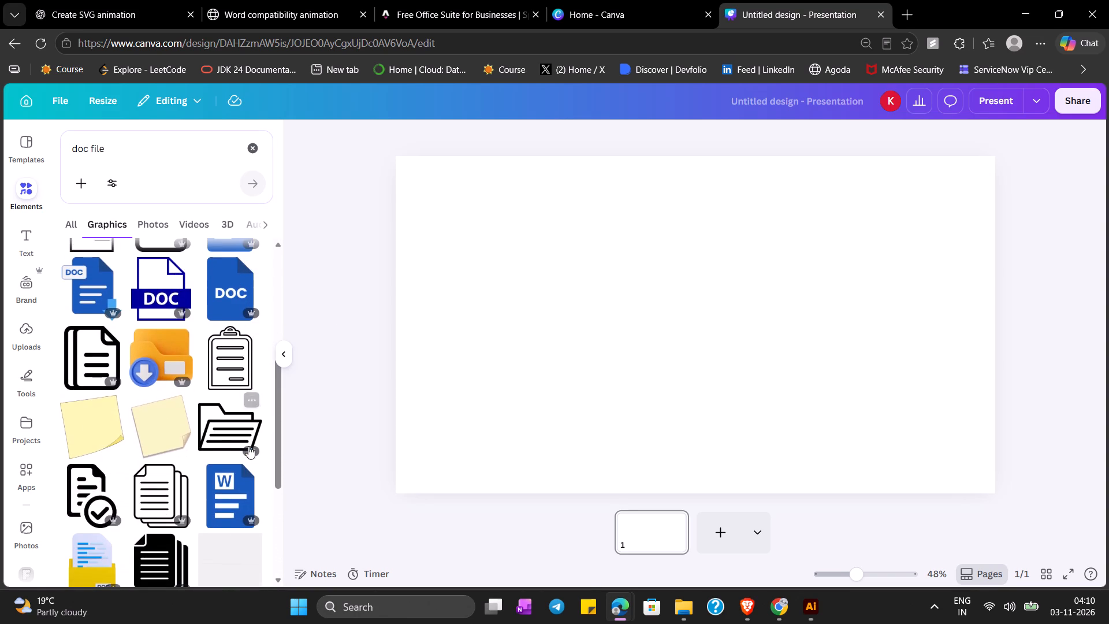
pyautogui.click(437, 0)
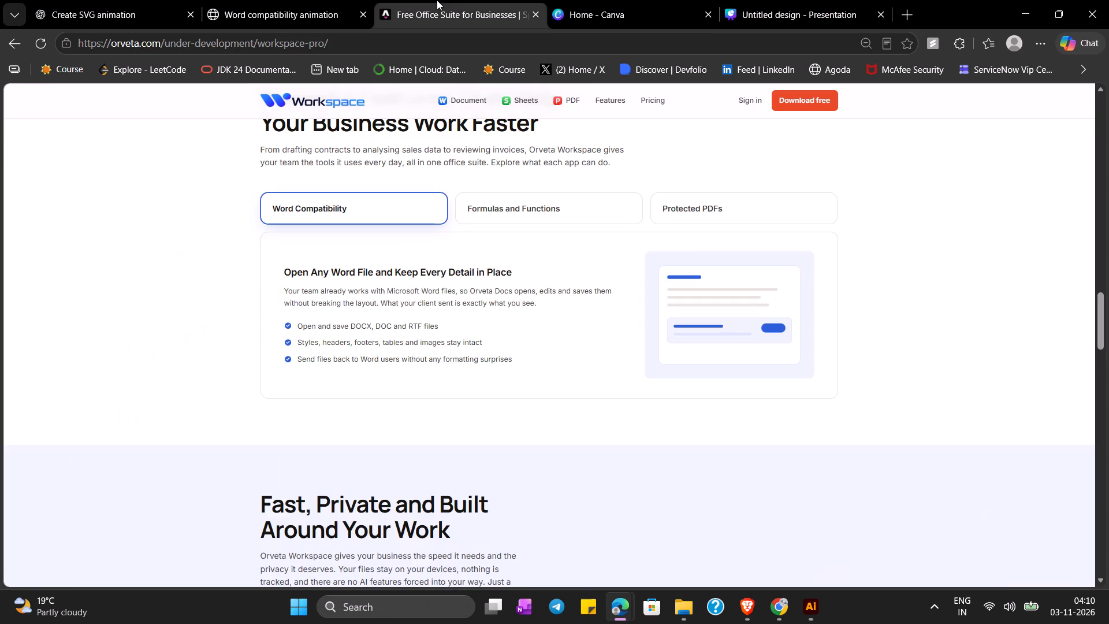
pyautogui.click(753, 0)
pyautogui.scroll(-3, 245, 480)
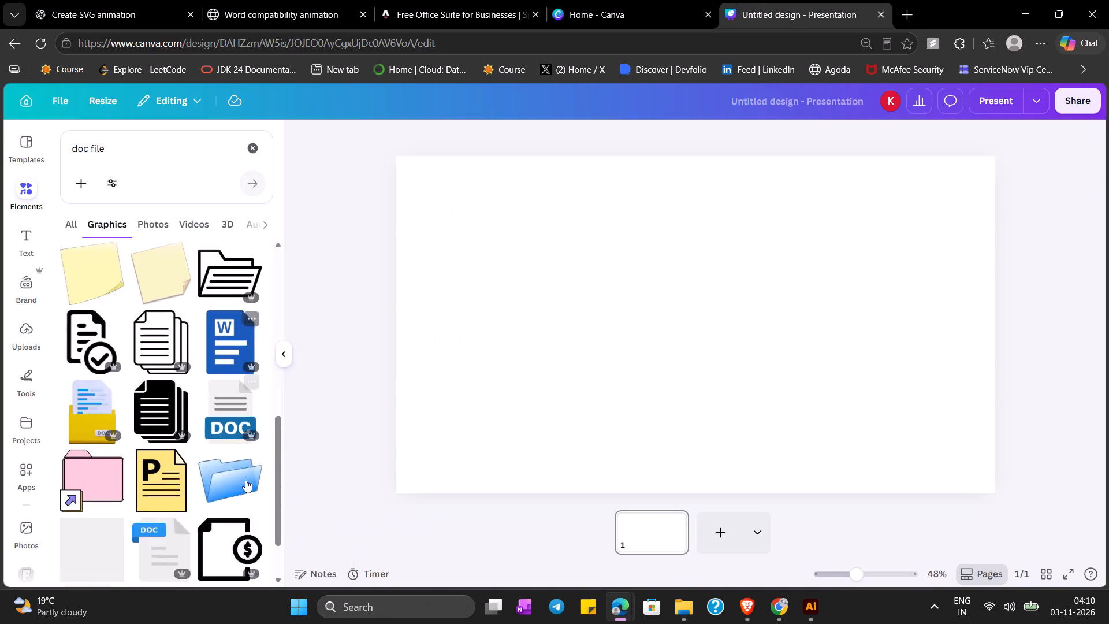
pyautogui.scroll(-5, 187, 466)
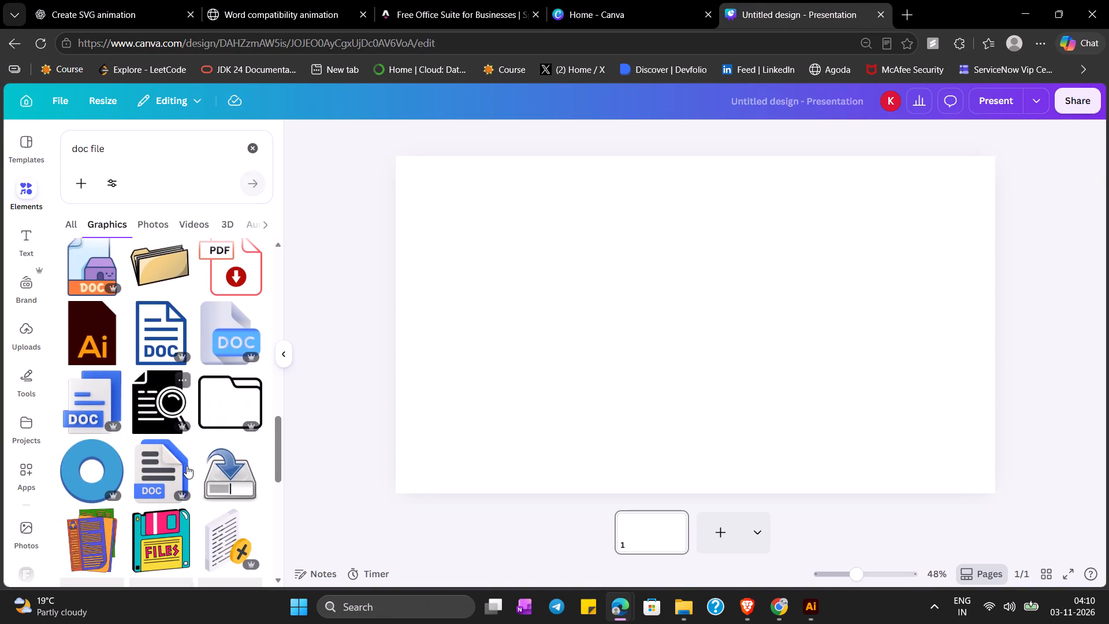
pyautogui.scroll(7, 187, 466)
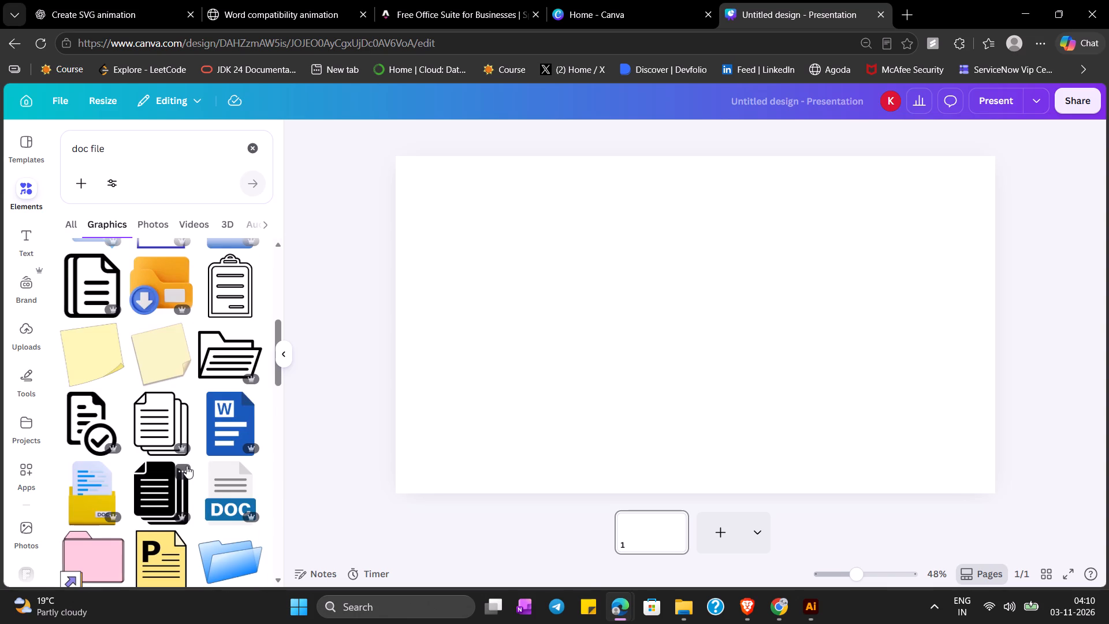
pyautogui.scroll(3, 187, 466)
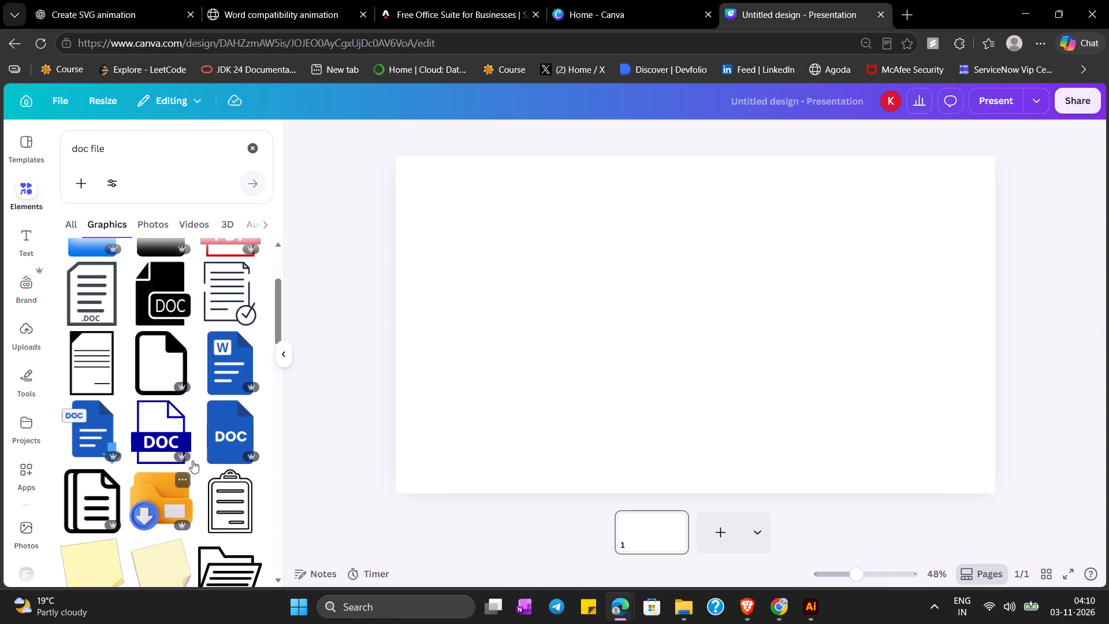
pyautogui.scroll(6, 224, 373)
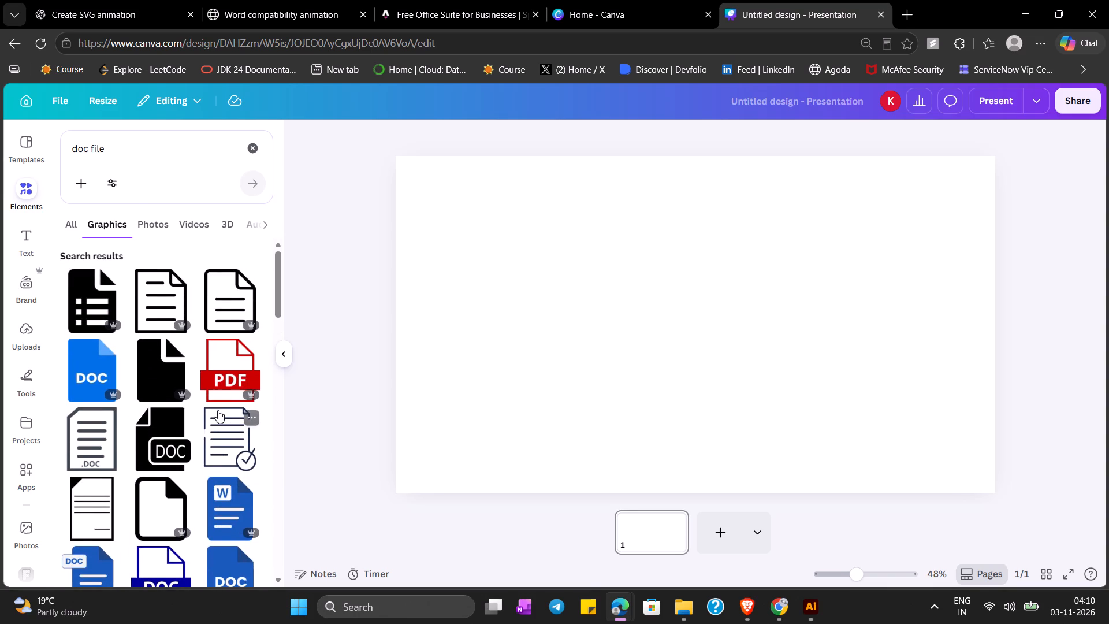
pyautogui.scroll(-5, 216, 415)
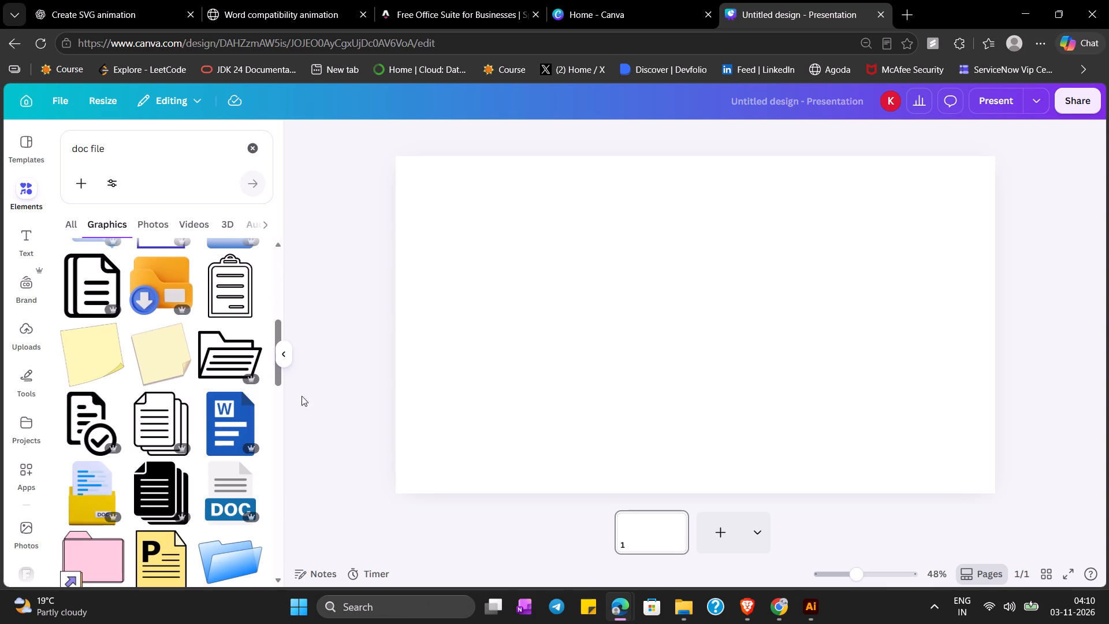
pyautogui.click(877, 13)
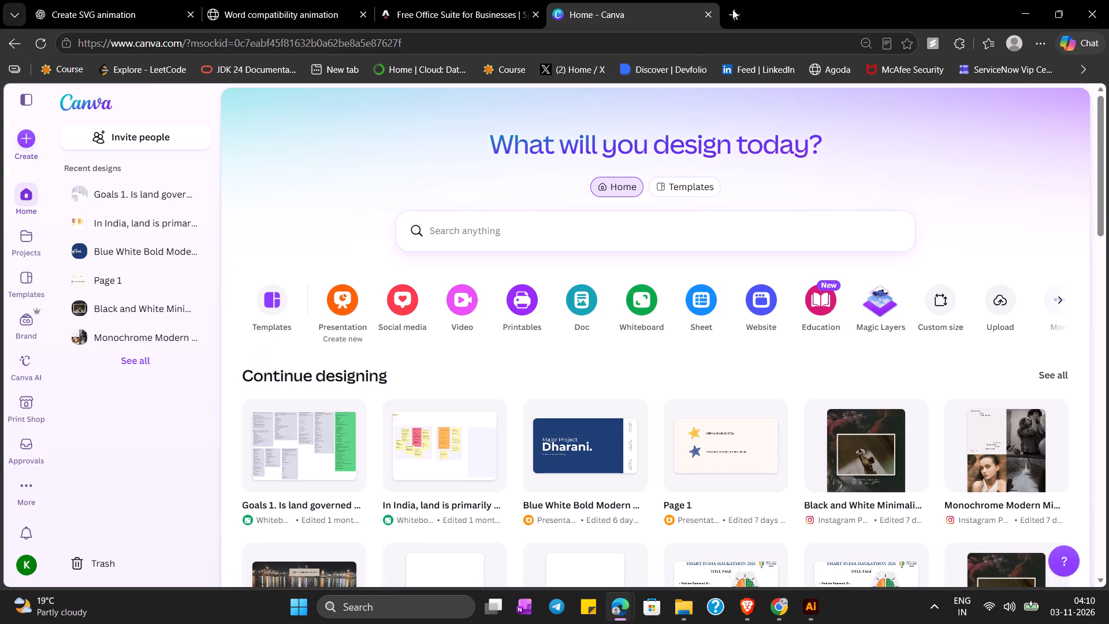
# Review the Orveta page and the Word compatibility SVG animation again in the browser.
pyautogui.click(434, 0)
pyautogui.click(289, 0)
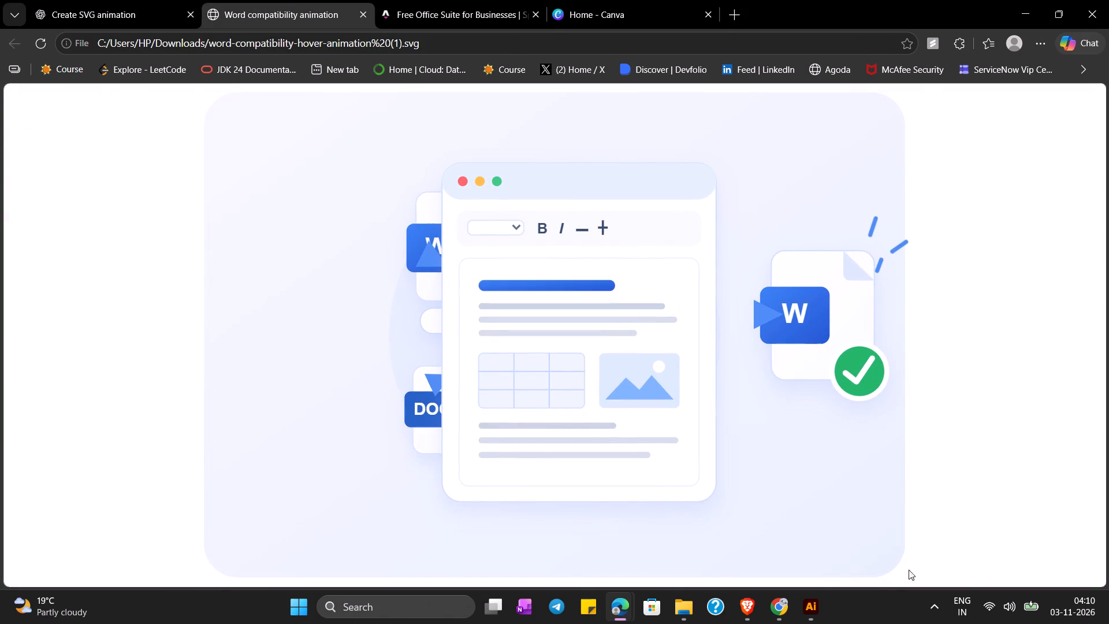
# Switch to Illustrator and close the recovered PDF and DOC artboards document, saving it in Downloads as Untitled-1 [Recovered] with default Illustrator options.
pyautogui.click(813, 621)
pyautogui.click(588, 347)
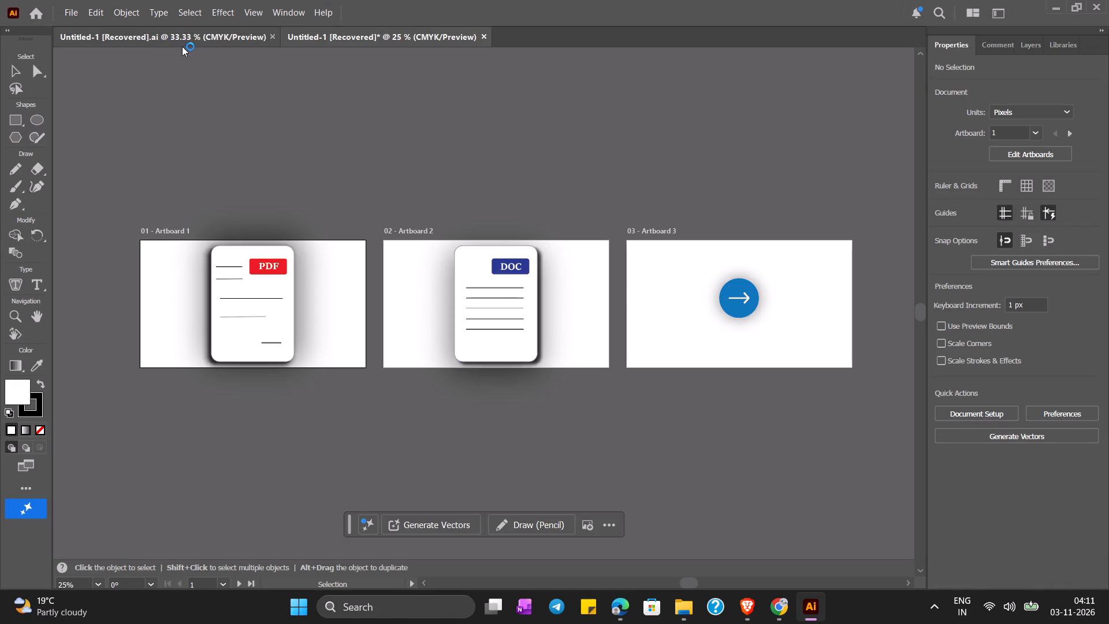
pyautogui.click(182, 46)
pyautogui.click(480, 33)
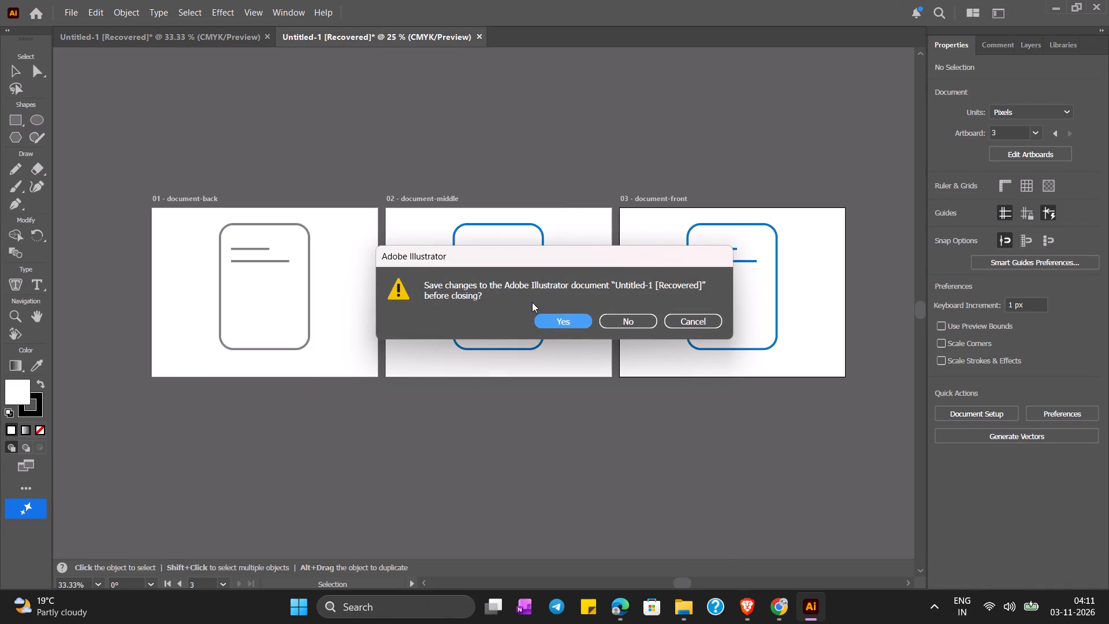
pyautogui.click(576, 323)
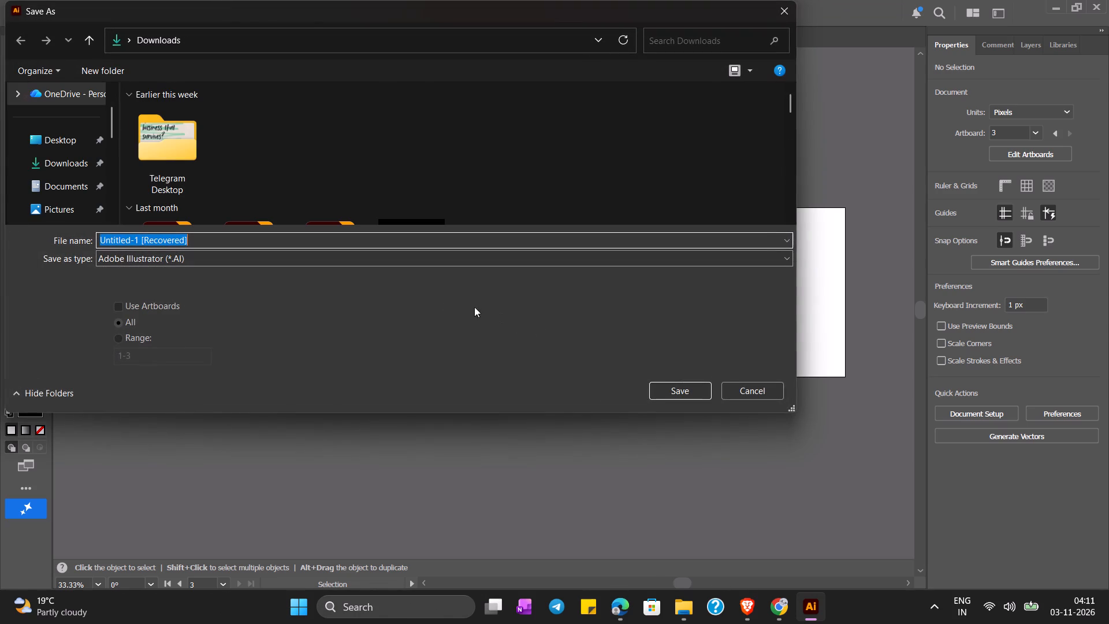
pyautogui.click(685, 388)
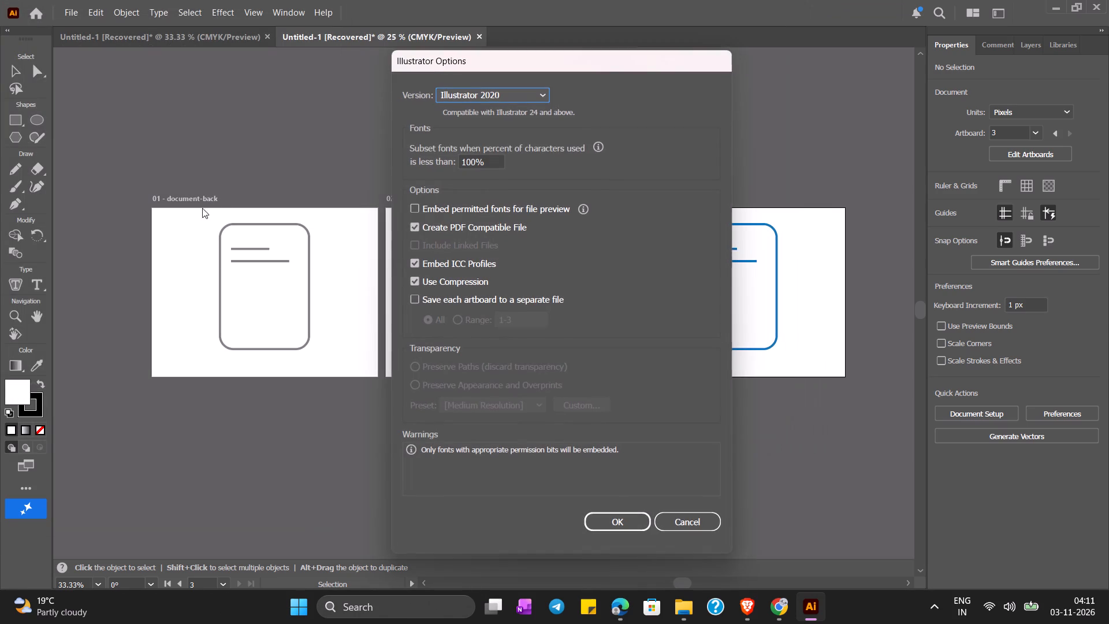
pyautogui.click(624, 520)
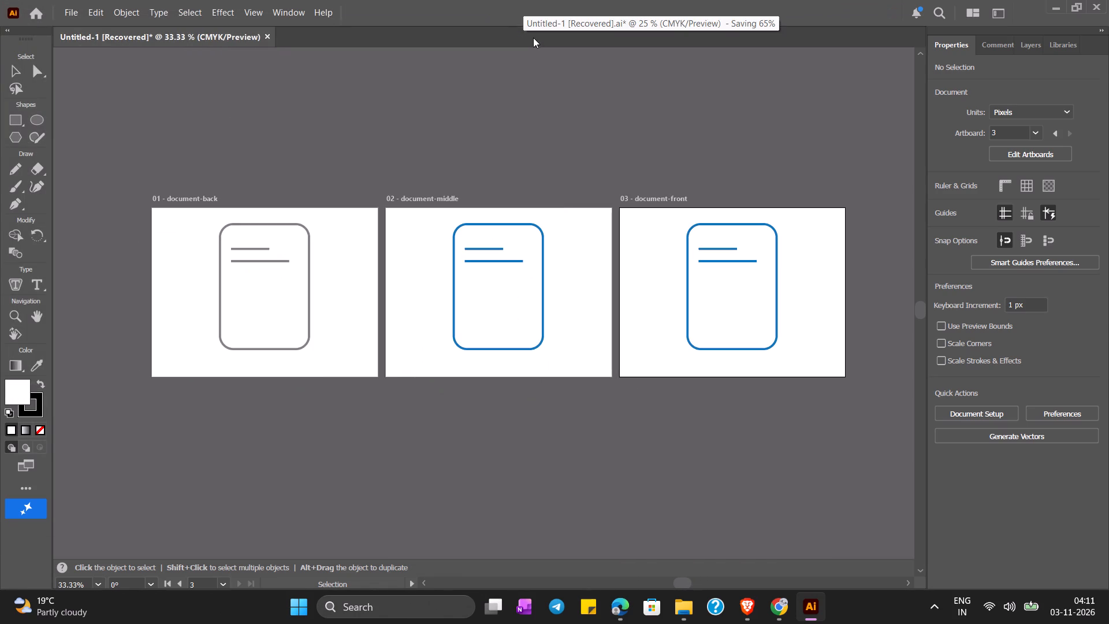
# Close the recovered document-back, document-middle and document-front artboards file, saving it in Downloads as "Untitled-1 [Recovered] wd" with default Illustrator options.
pyautogui.moveTo(270, 38); pyautogui.dragTo(270, 43)
pyautogui.click(267, 39)
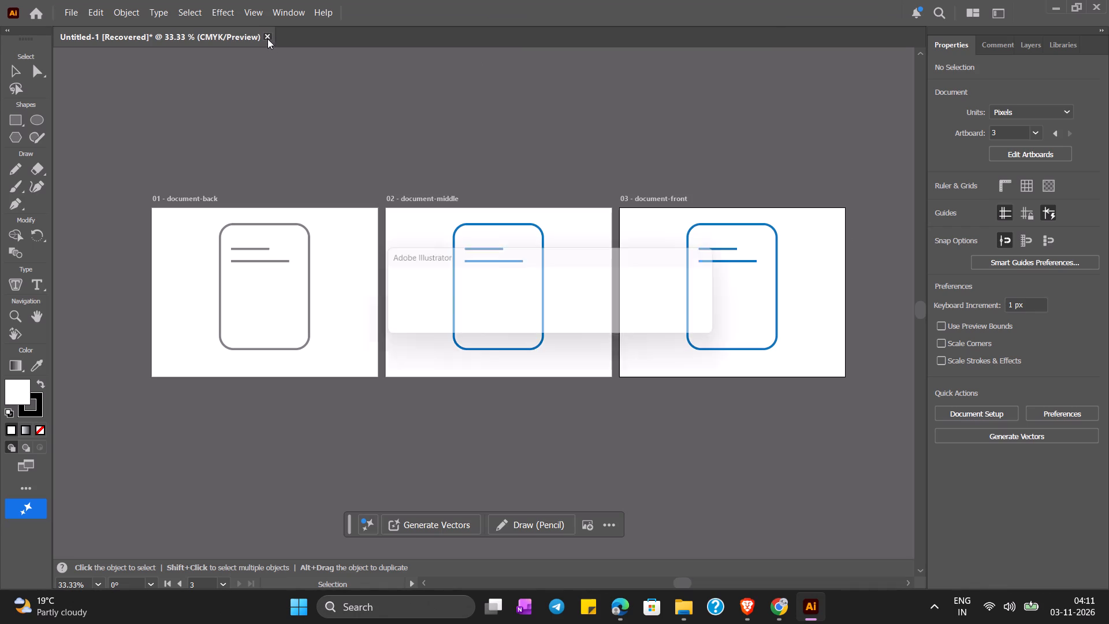
pyautogui.click(561, 320)
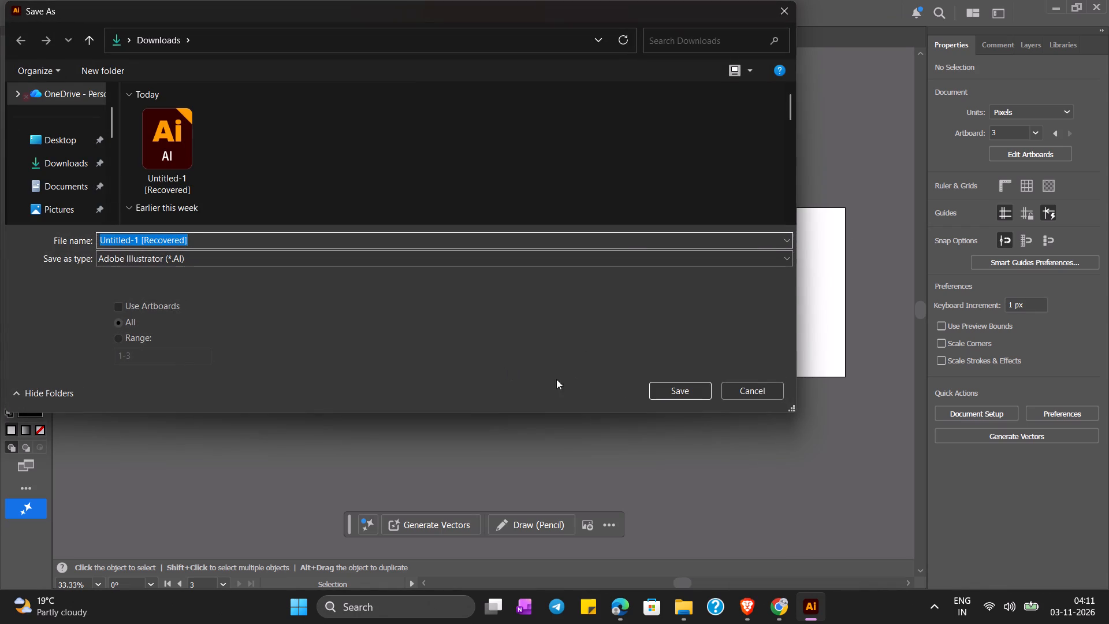
pyautogui.click(667, 387)
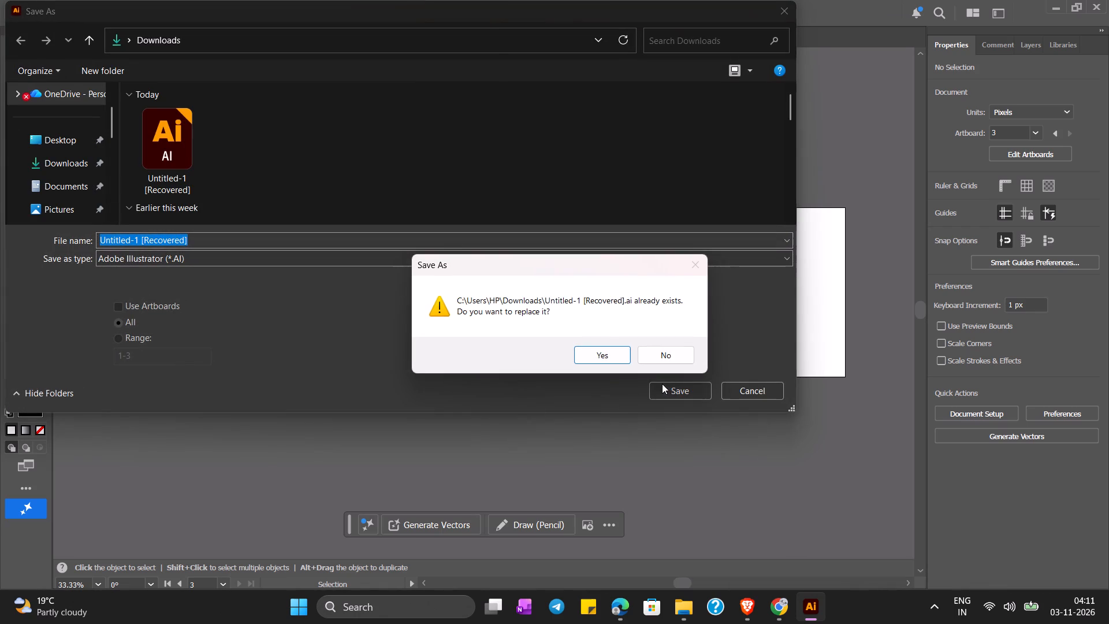
pyautogui.click(662, 348)
pyautogui.click(264, 239)
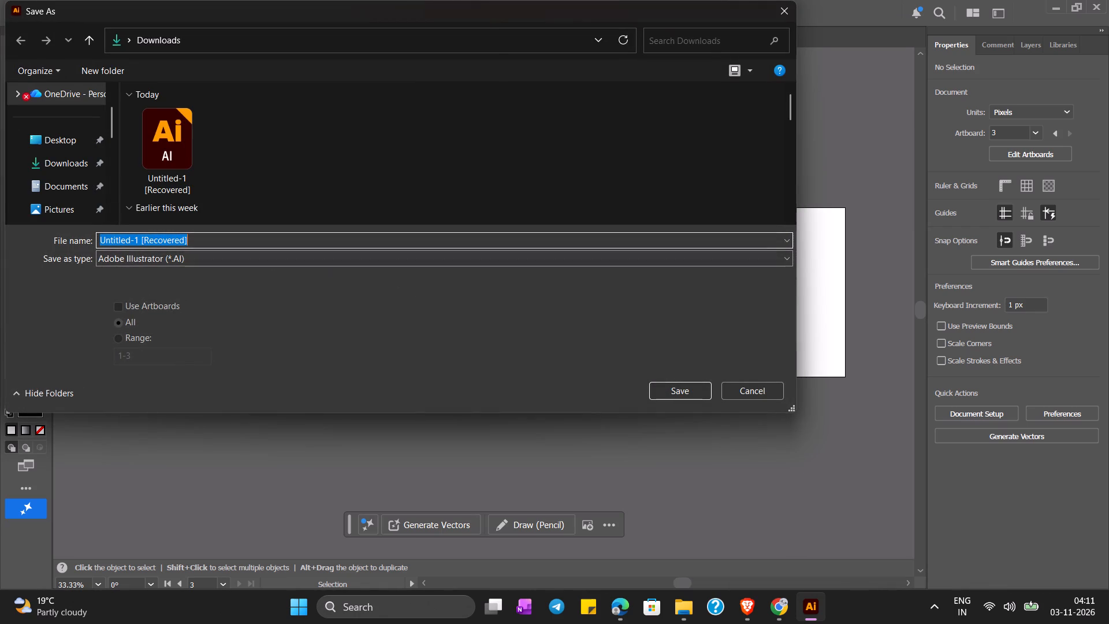
pyautogui.click(264, 239)
pyautogui.press('space')
pyautogui.write('wd')
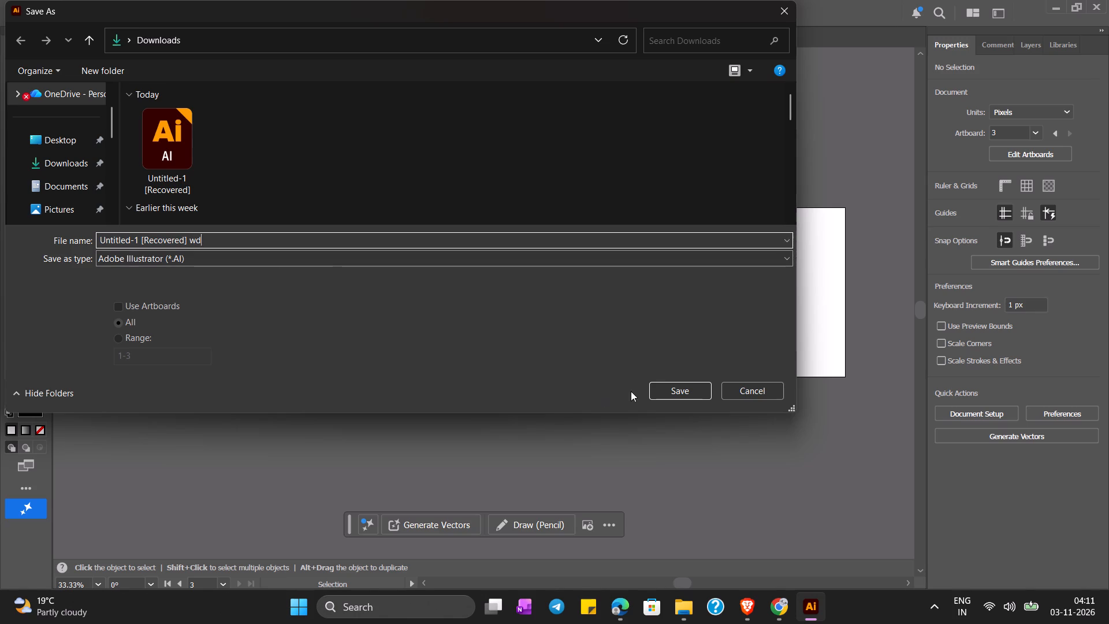
pyautogui.click(666, 389)
pyautogui.click(631, 517)
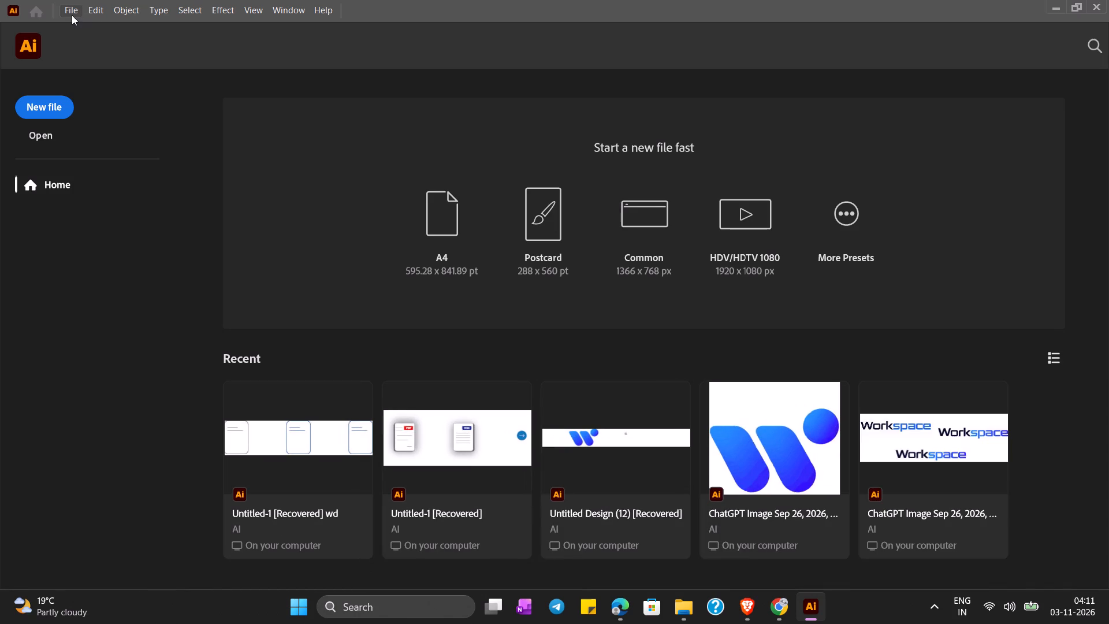
# Create a new Illustrator document from the A4 preset, 595.28 x 841.89 pt.
pyautogui.click(436, 235)
pyautogui.doubleClick(436, 235)
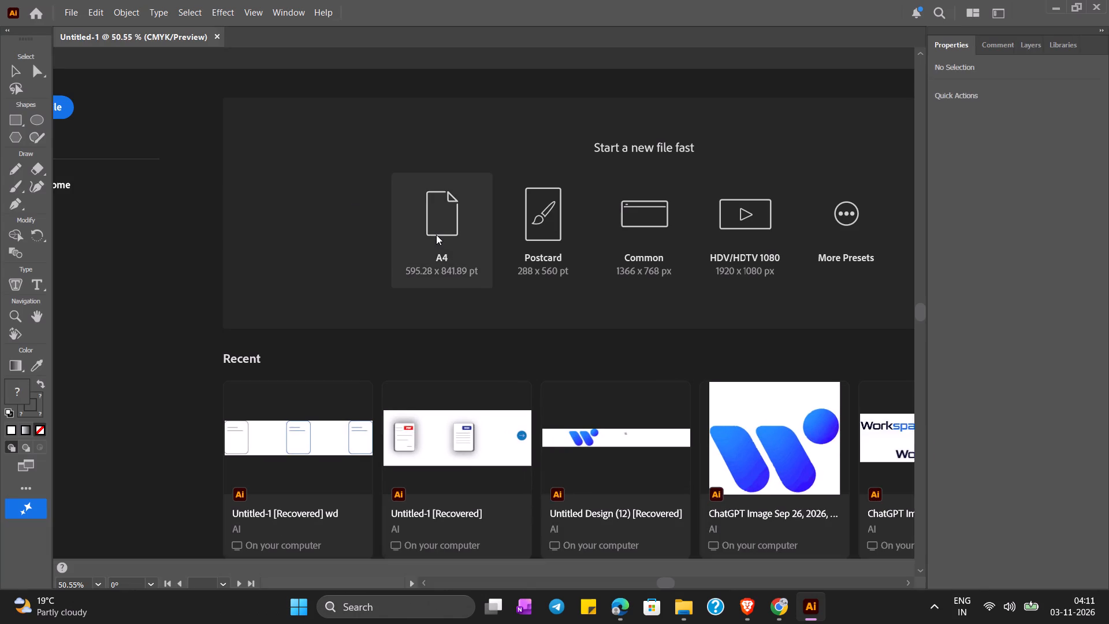
# Review the Word compatibility SVG animation in the browser once more and return to the blank A4 document.
pyautogui.click(436, 235)
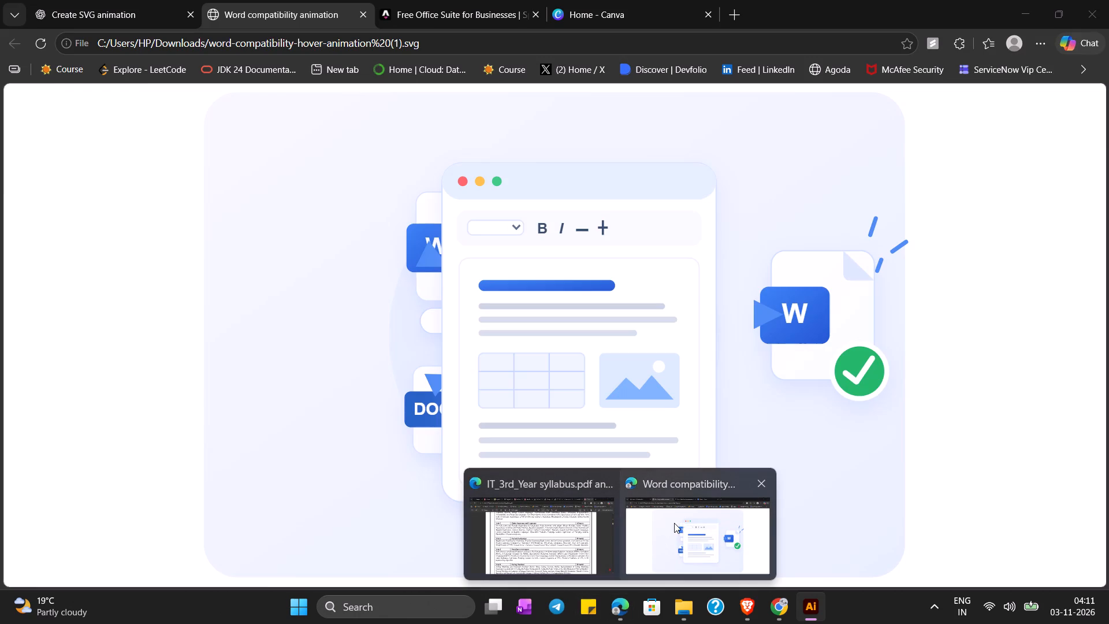
pyautogui.click(674, 523)
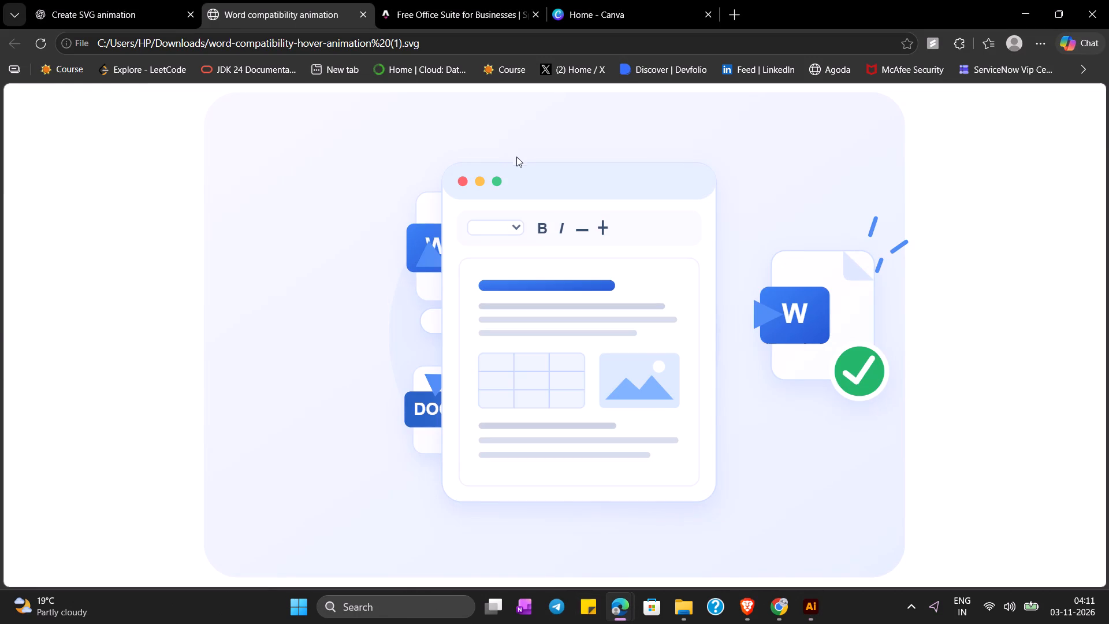
pyautogui.click(1023, 3)
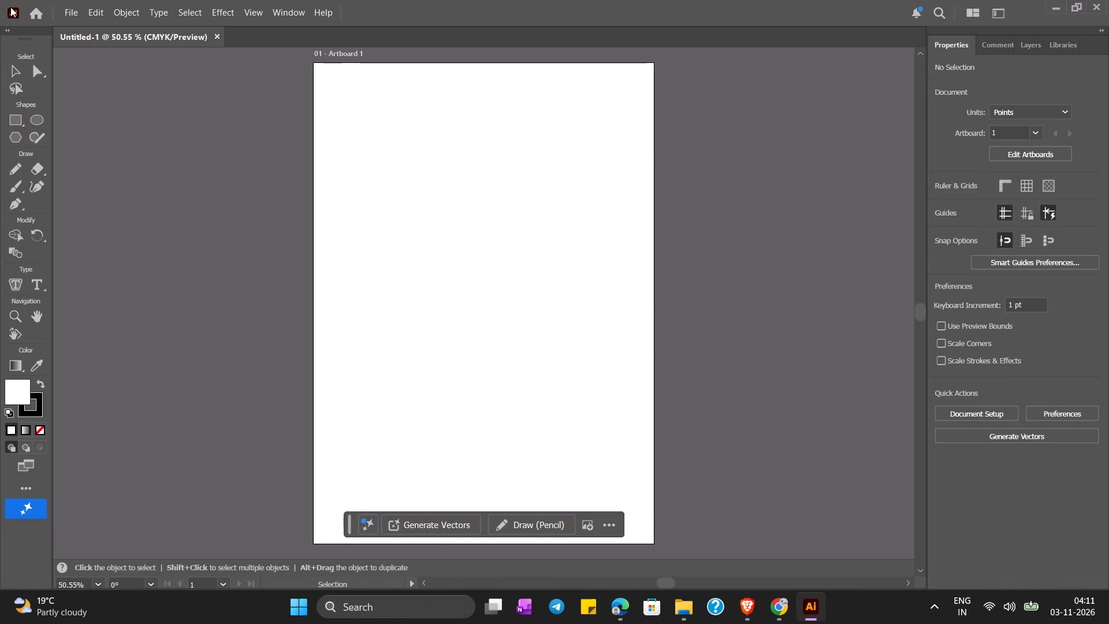
pyautogui.click(64, 10)
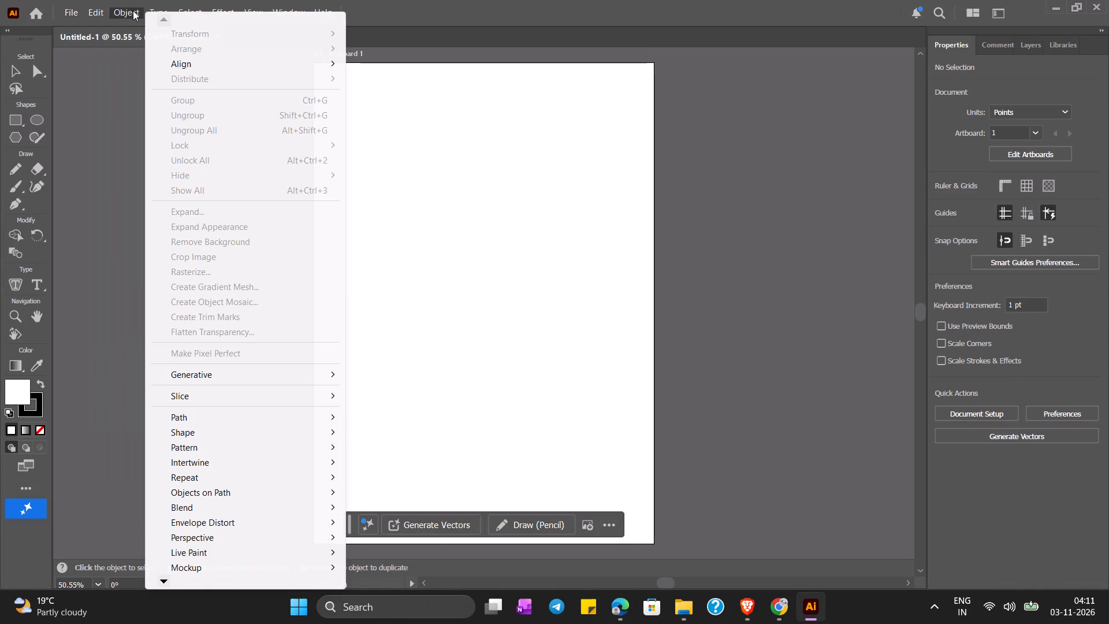
pyautogui.click(627, 432)
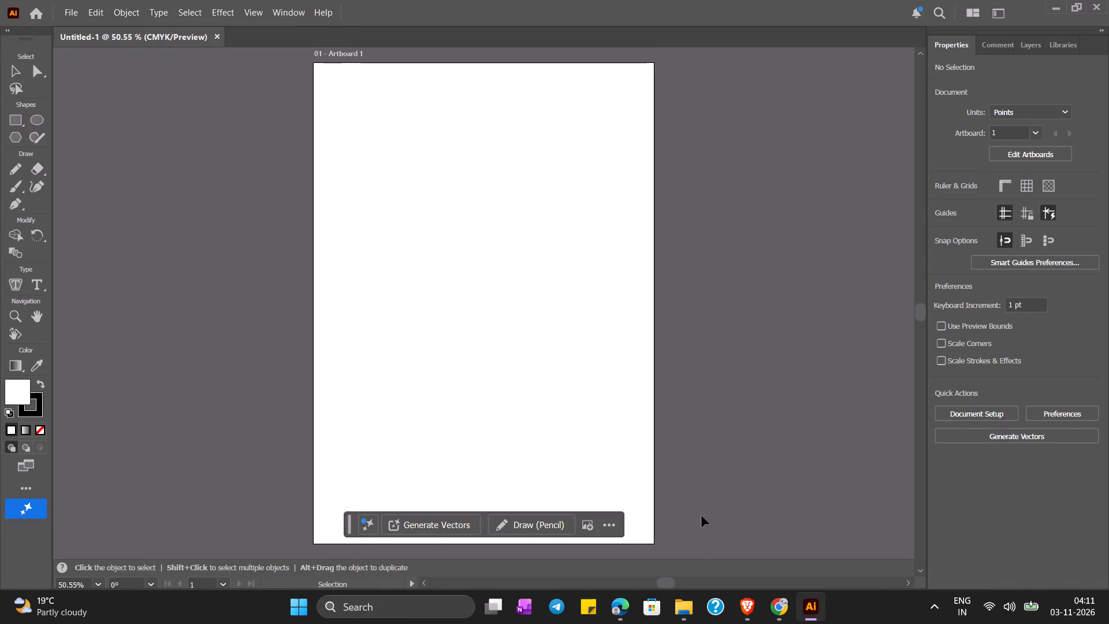
# Copy the Word Compatibility Workflow PNG from the Downloads folder and paste it into the new Illustrator document.
pyautogui.click(679, 606)
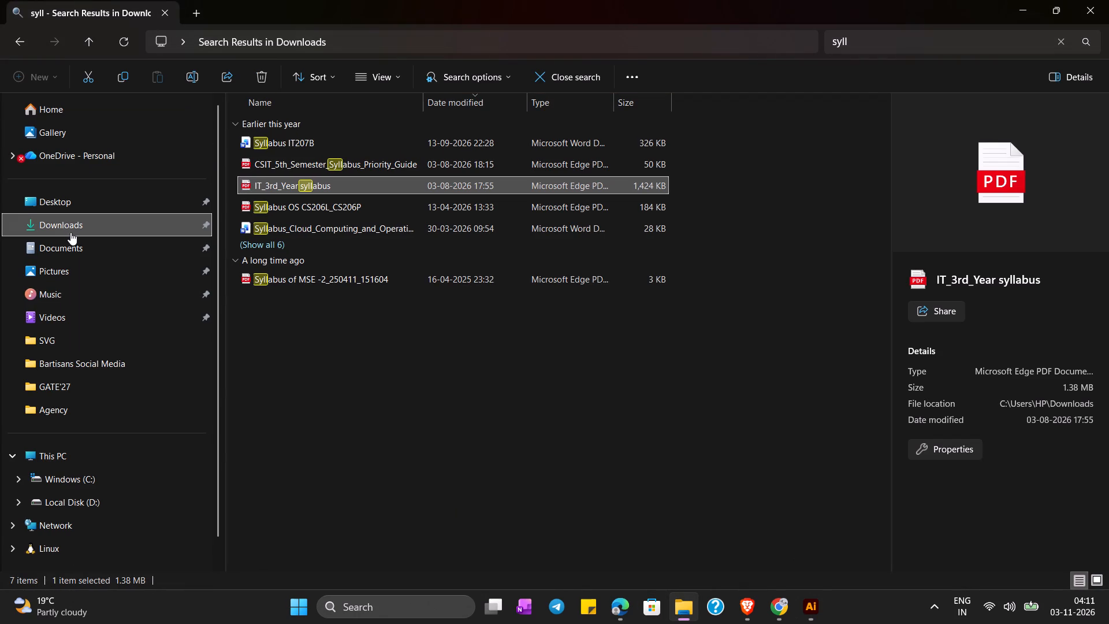
pyautogui.click(70, 232)
pyautogui.scroll(-1, 585, 292)
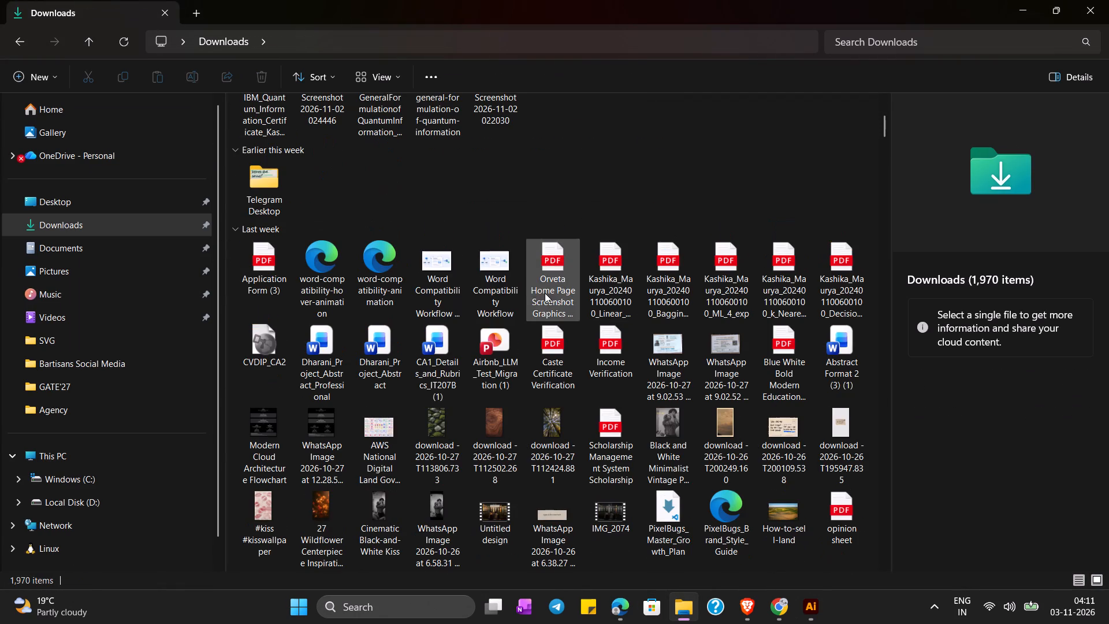
pyautogui.click(494, 288)
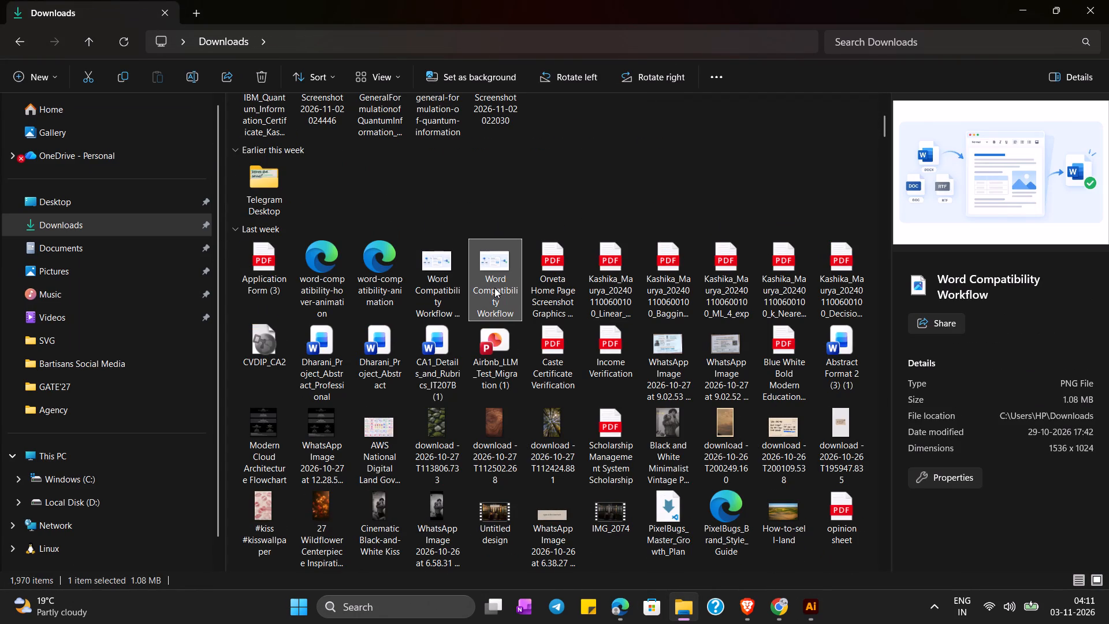
pyautogui.click(494, 288)
pyautogui.rightClick(494, 288)
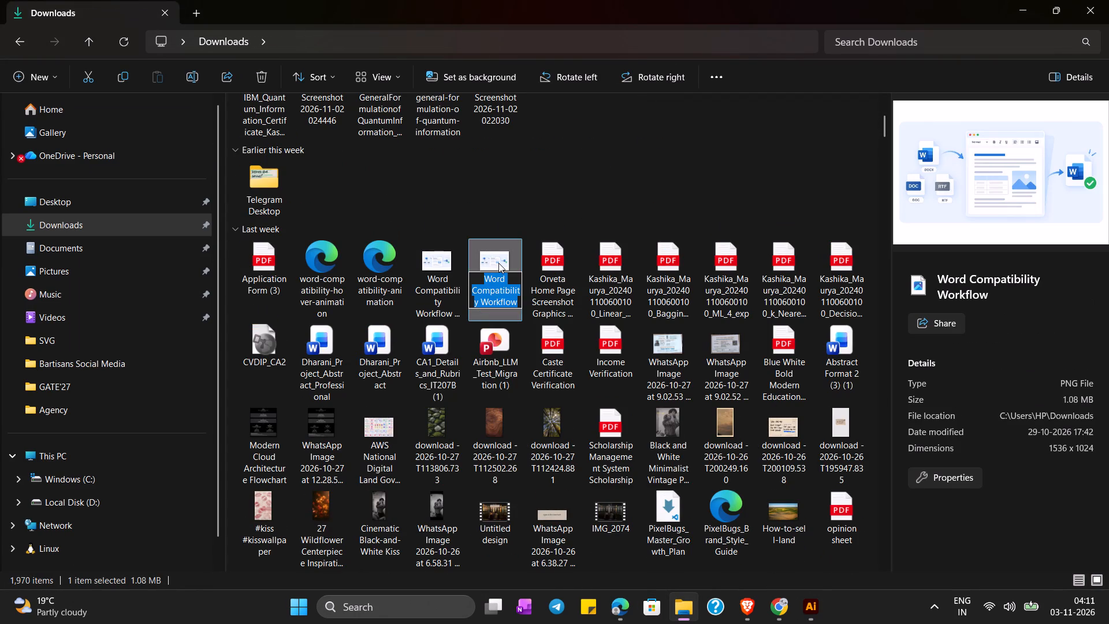
pyautogui.click(498, 263)
pyautogui.rightClick(498, 263)
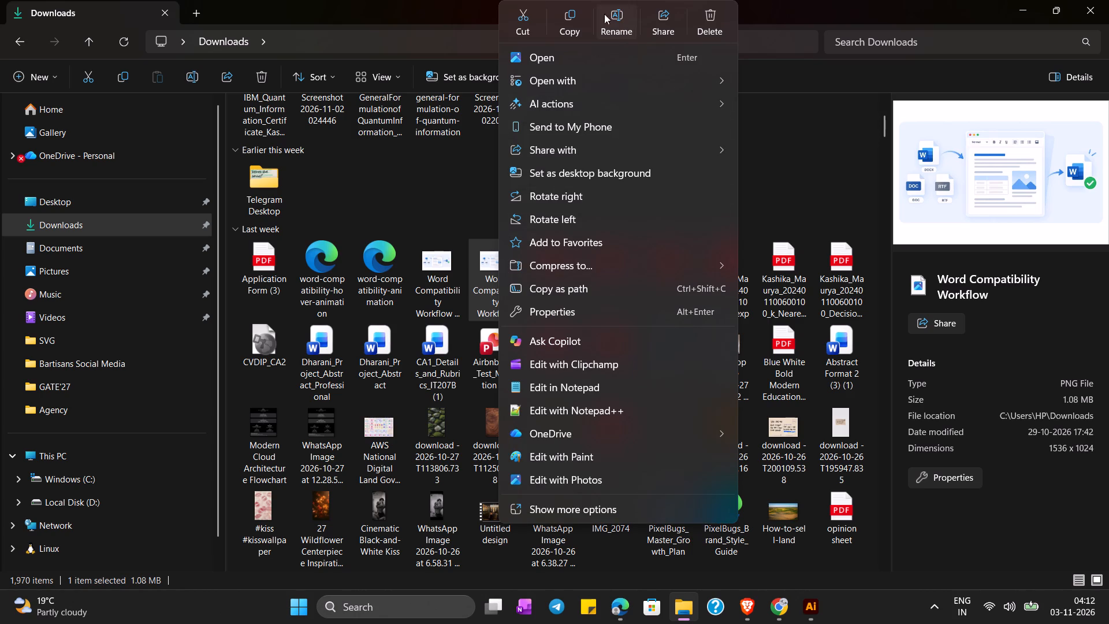
pyautogui.click(580, 18)
pyautogui.click(1010, 10)
pyautogui.click(390, 273)
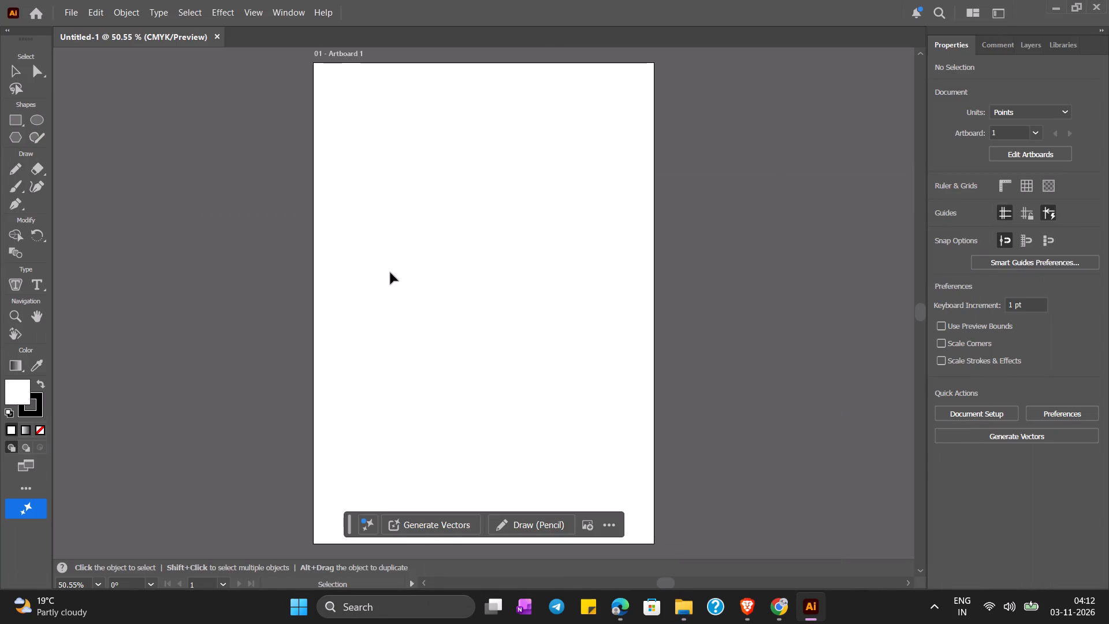
pyautogui.hotkey('ctrl', 'v')
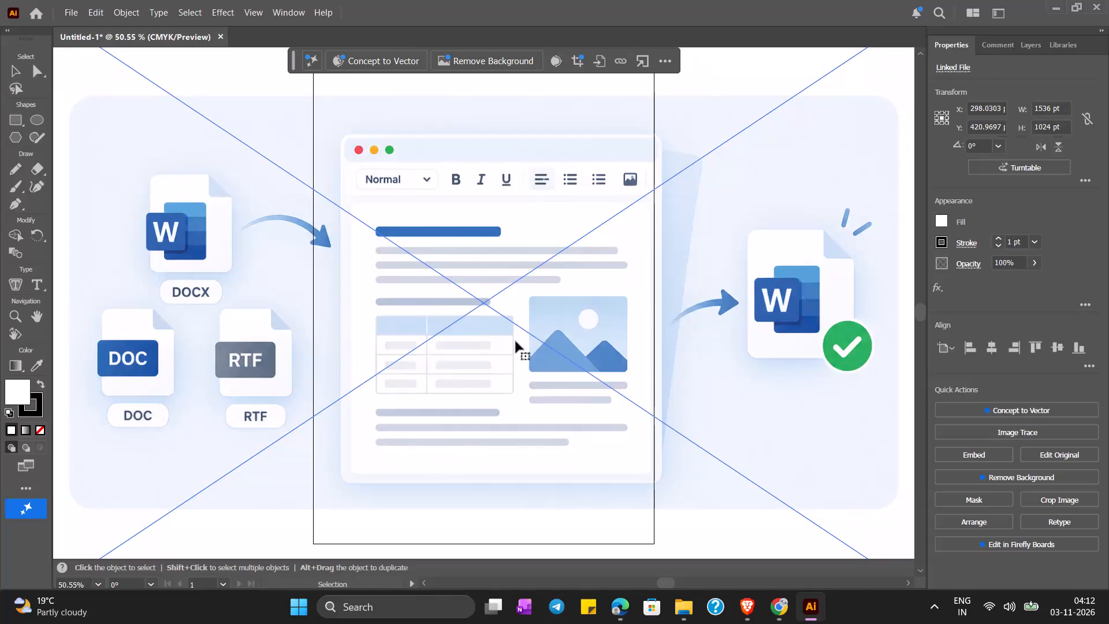
# Dismiss the Concept to Vector tip and move the pasted image down and left, uncovering the upper part of the artboard.
pyautogui.hotkey('ctrl', '-')
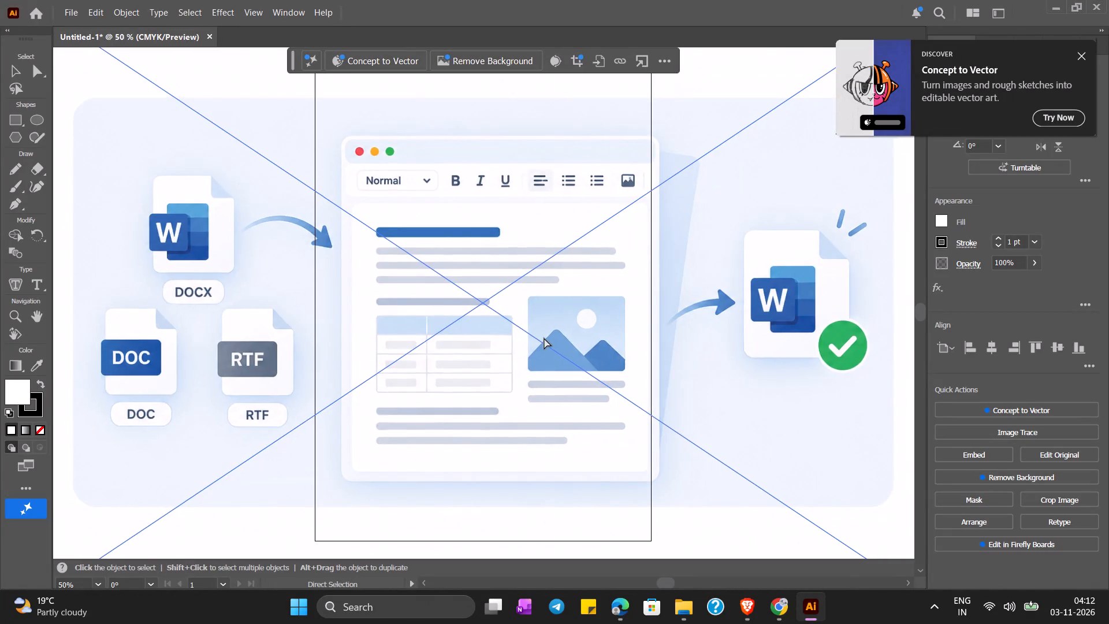
pyautogui.hotkey('ctrl', '-')
pyautogui.hotkey('ctrl', '-')
pyautogui.click(627, 386)
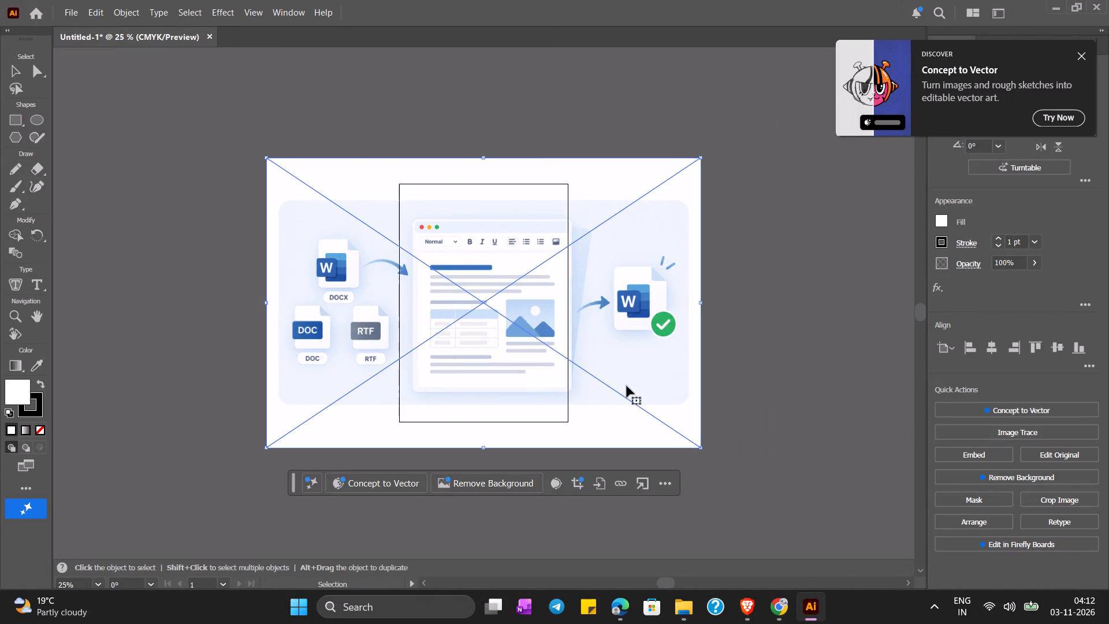
pyautogui.click(660, 365)
pyautogui.click(742, 365)
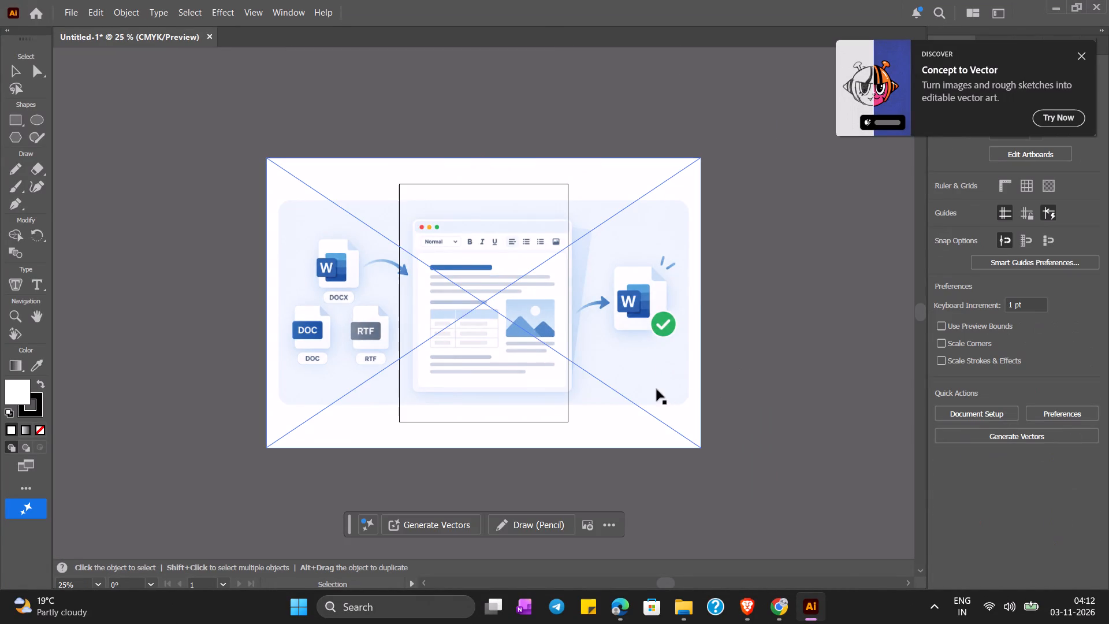
pyautogui.click(657, 389)
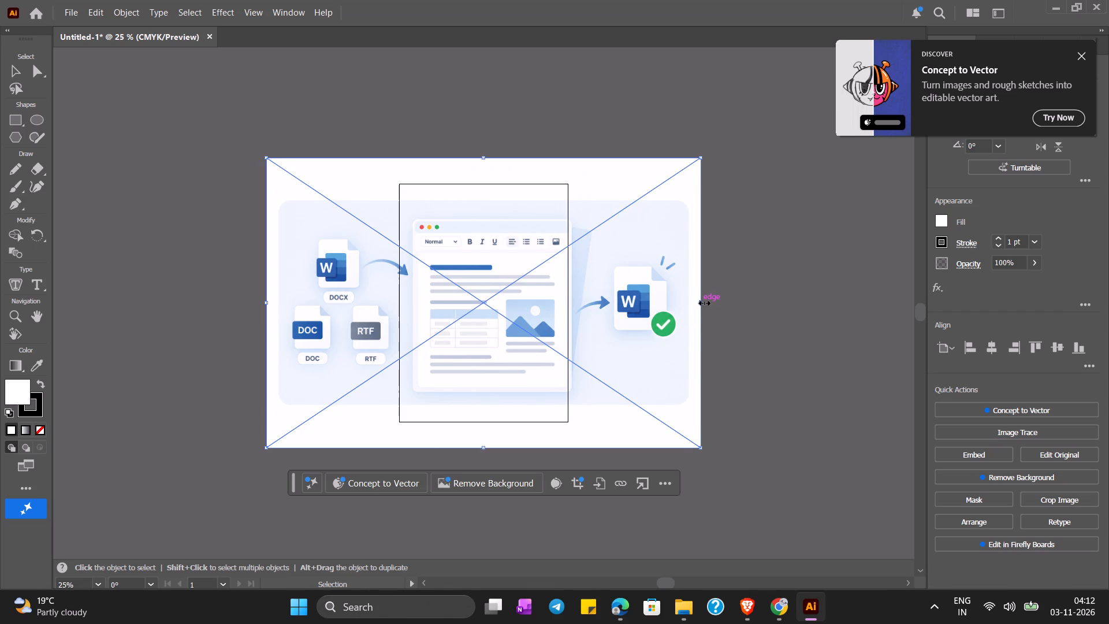
pyautogui.click(765, 304)
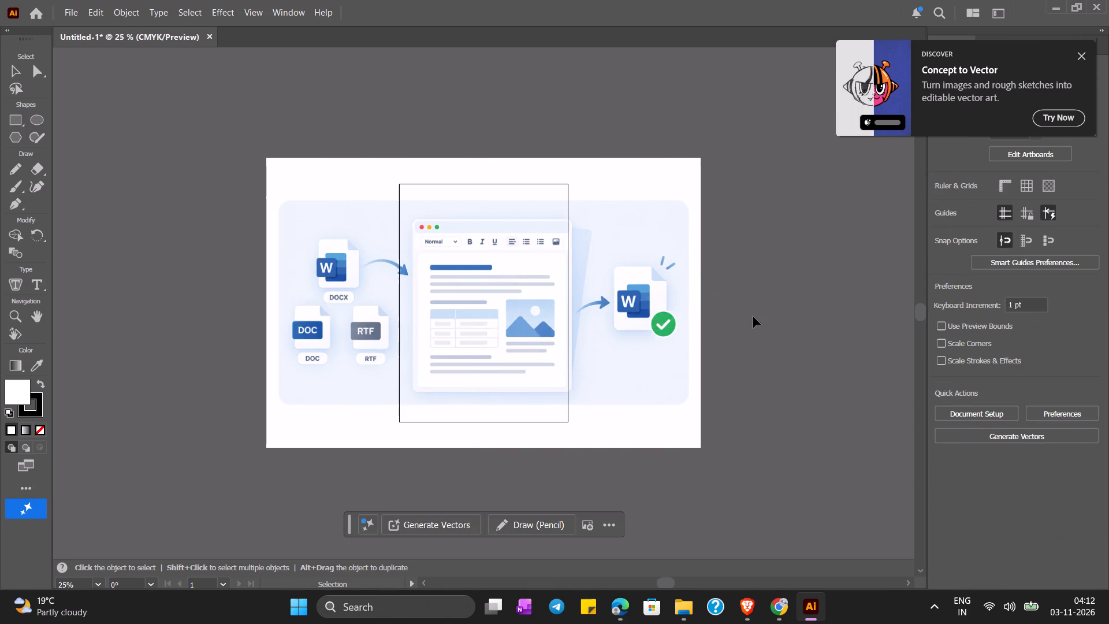
pyautogui.click(522, 258)
pyautogui.click(1082, 51)
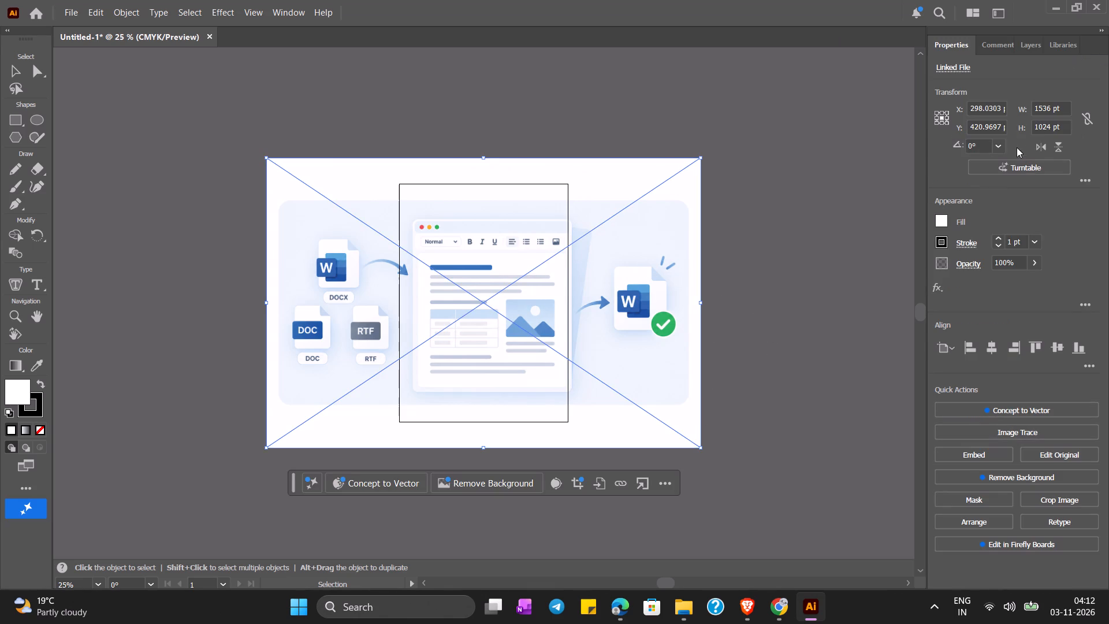
pyautogui.click(469, 226)
pyautogui.moveTo(658, 179); pyautogui.dragTo(591, 309)
pyautogui.click(487, 216)
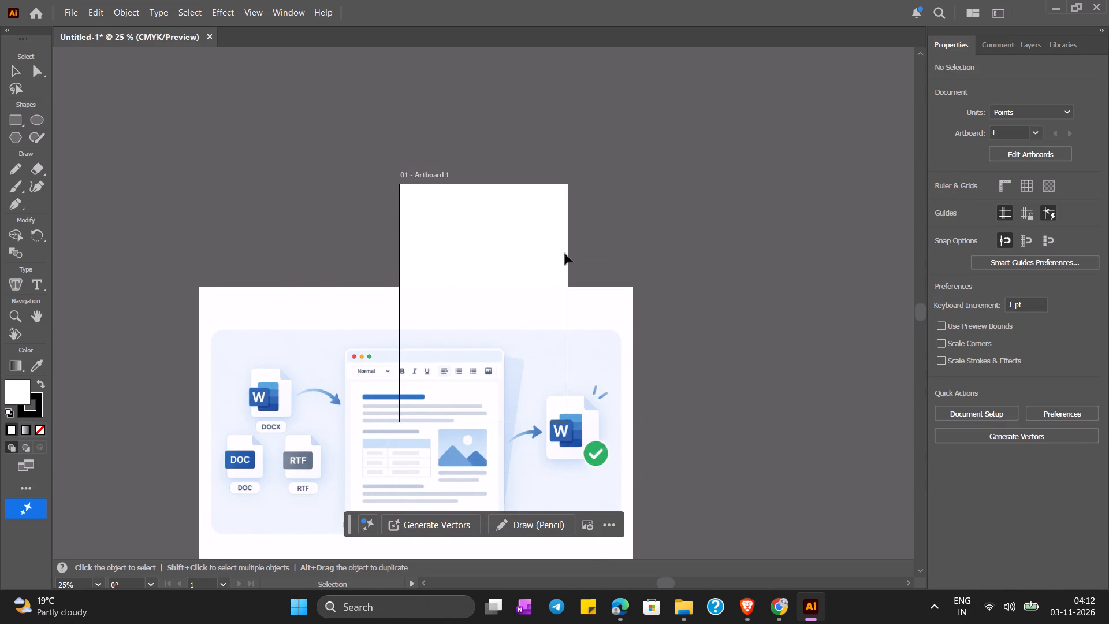
# Widen Artboard 1 to about 1482 pt and move it with its artwork to about X 907, Y 292 pt.
pyautogui.click(1020, 153)
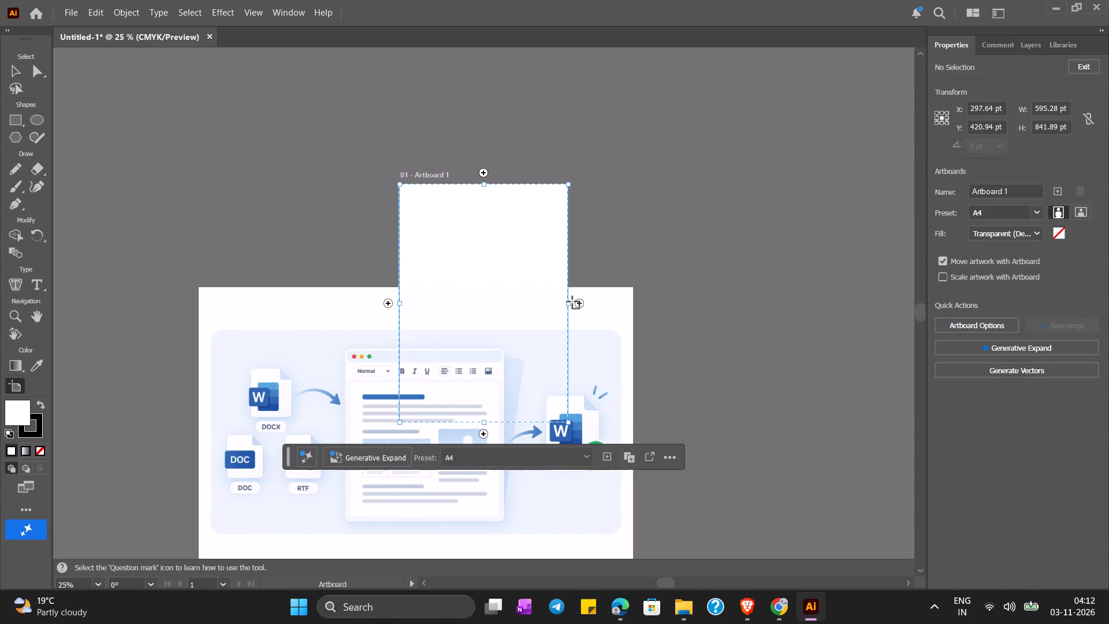
pyautogui.moveTo(569, 302); pyautogui.dragTo(818, 298)
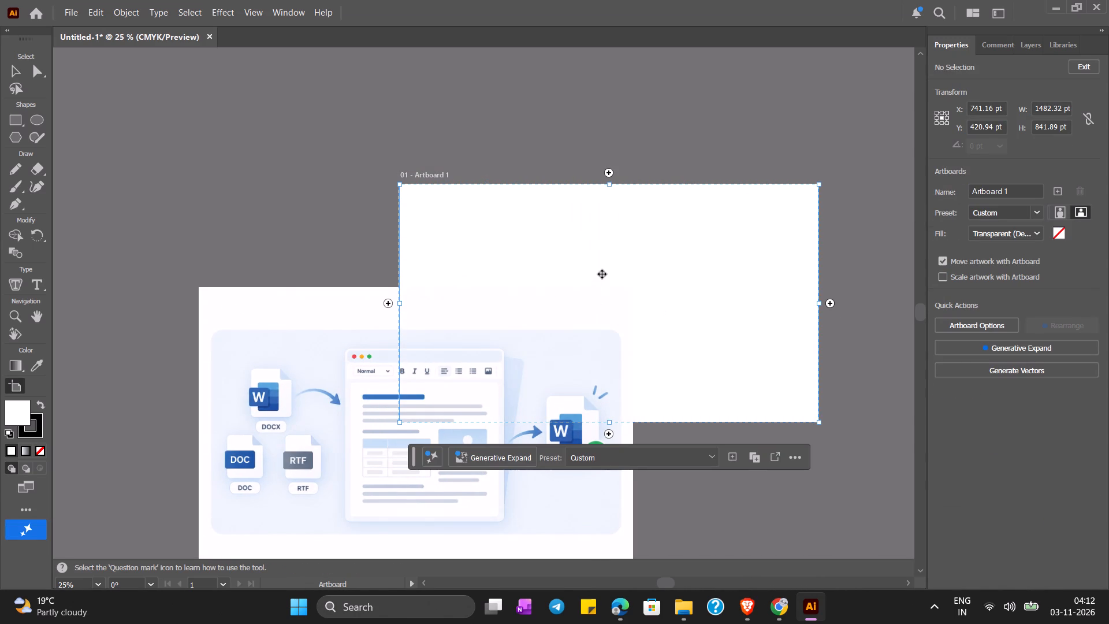
pyautogui.scroll(-3, 270, 270)
pyautogui.moveTo(564, 194); pyautogui.dragTo(429, 281)
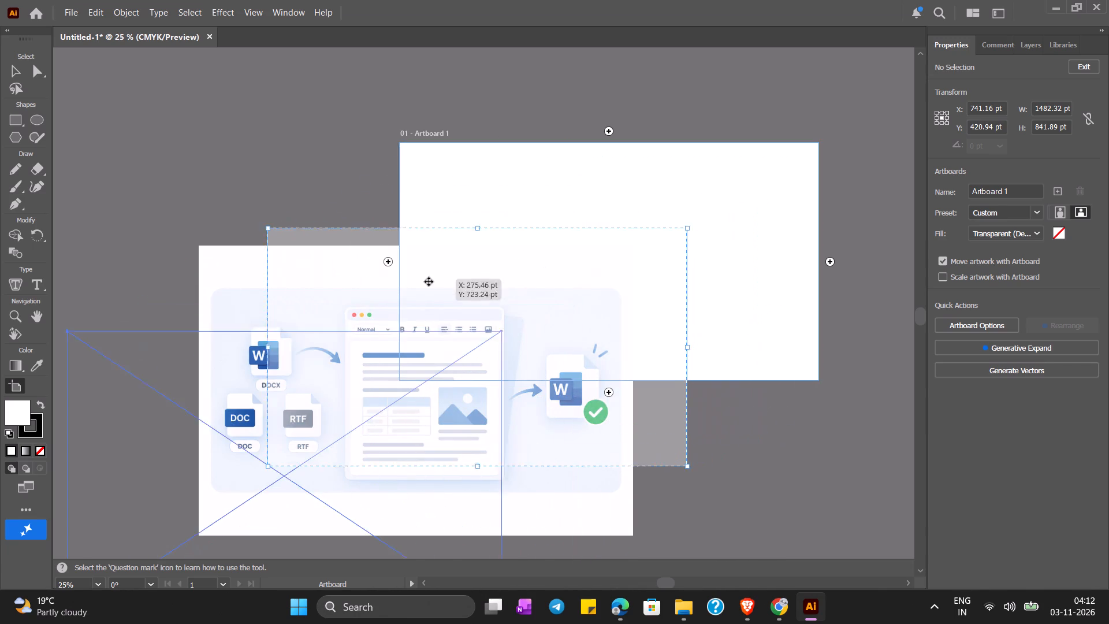
pyautogui.moveTo(429, 281); pyautogui.dragTo(611, 157)
pyautogui.click(620, 170)
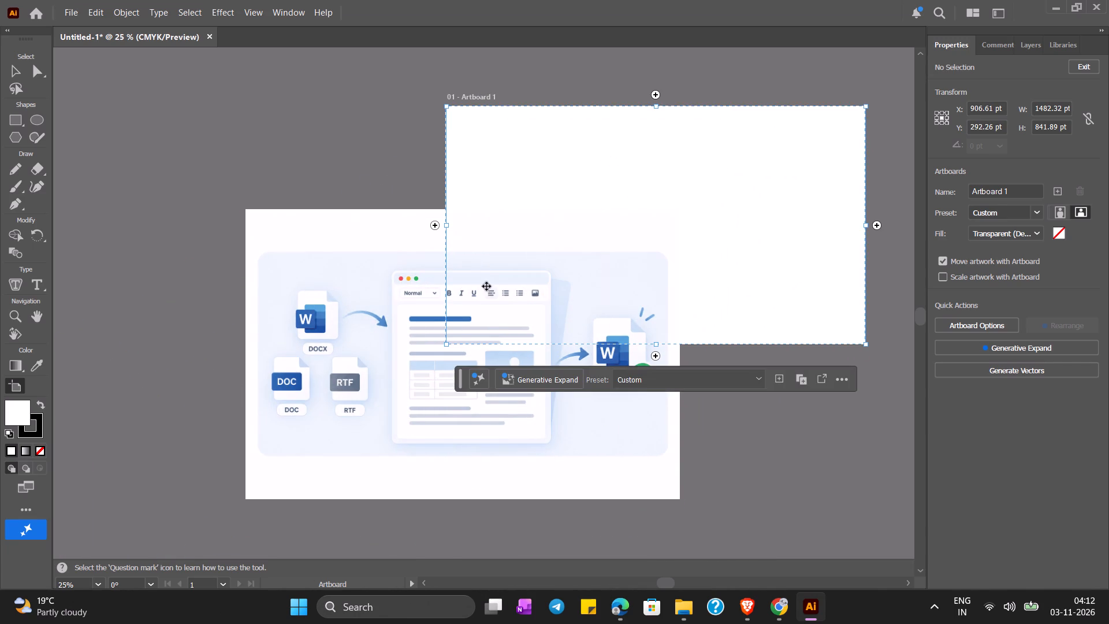
# Resize Artboard 1 by its corners to match the pasted image, about 1521 x 1024 pt.
pyautogui.moveTo(445, 344); pyautogui.dragTo(245, 489)
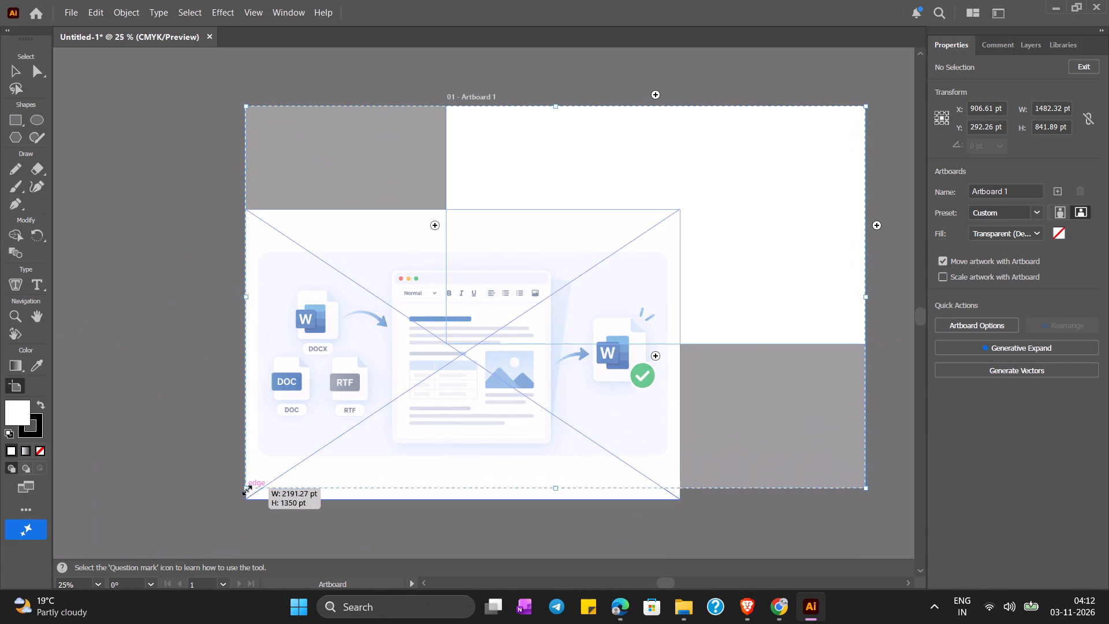
pyautogui.moveTo(245, 489); pyautogui.dragTo(247, 498)
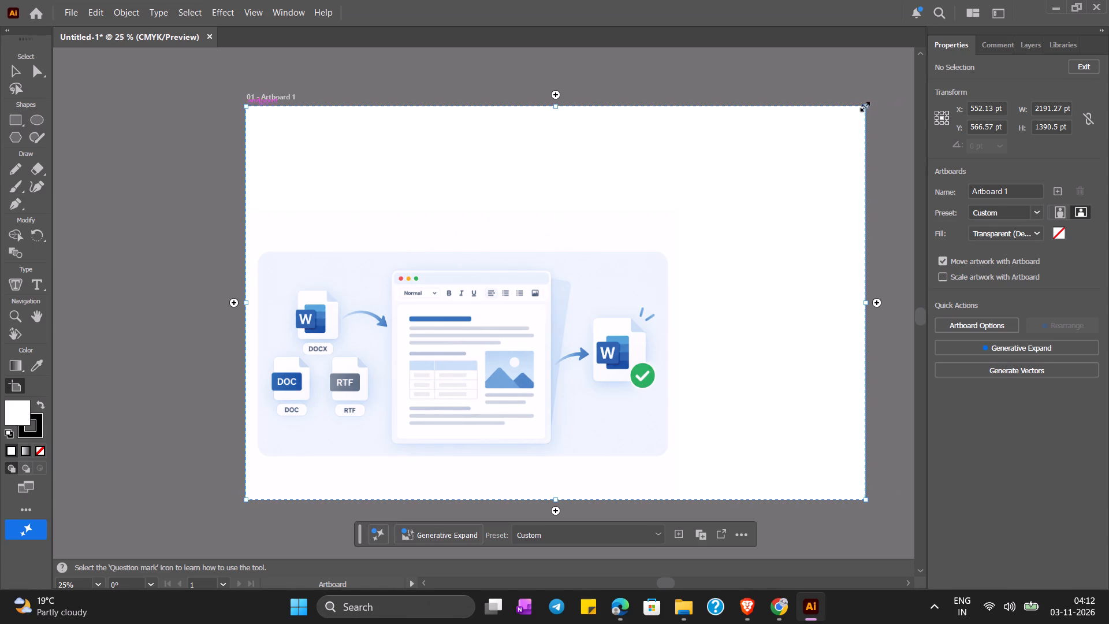
pyautogui.moveTo(866, 106); pyautogui.dragTo(671, 260)
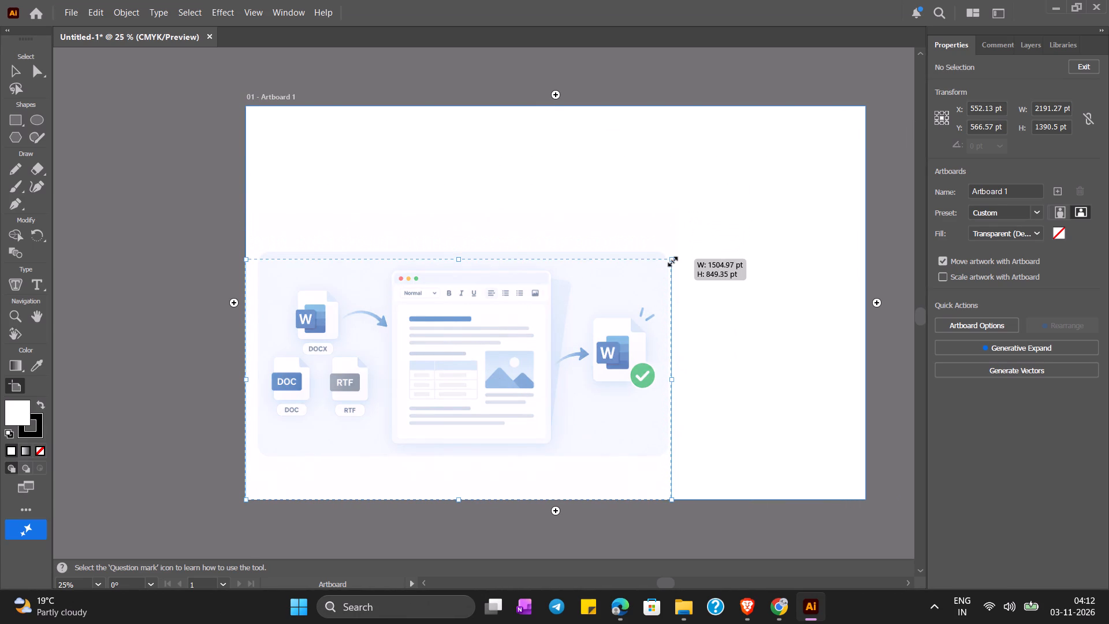
pyautogui.moveTo(671, 260); pyautogui.dragTo(669, 252)
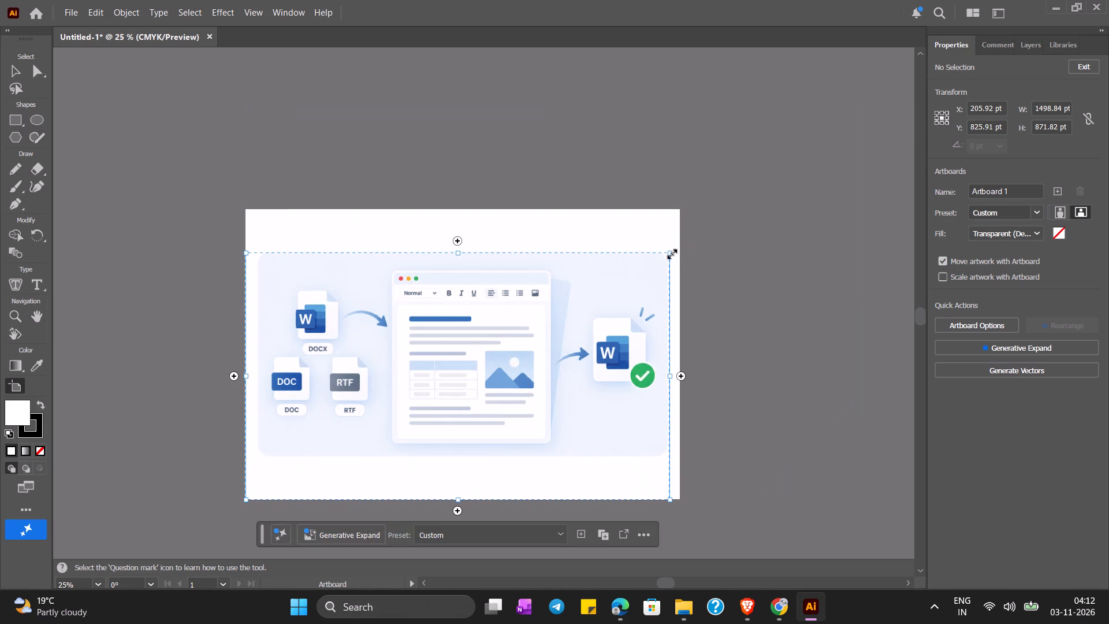
pyautogui.click(672, 241)
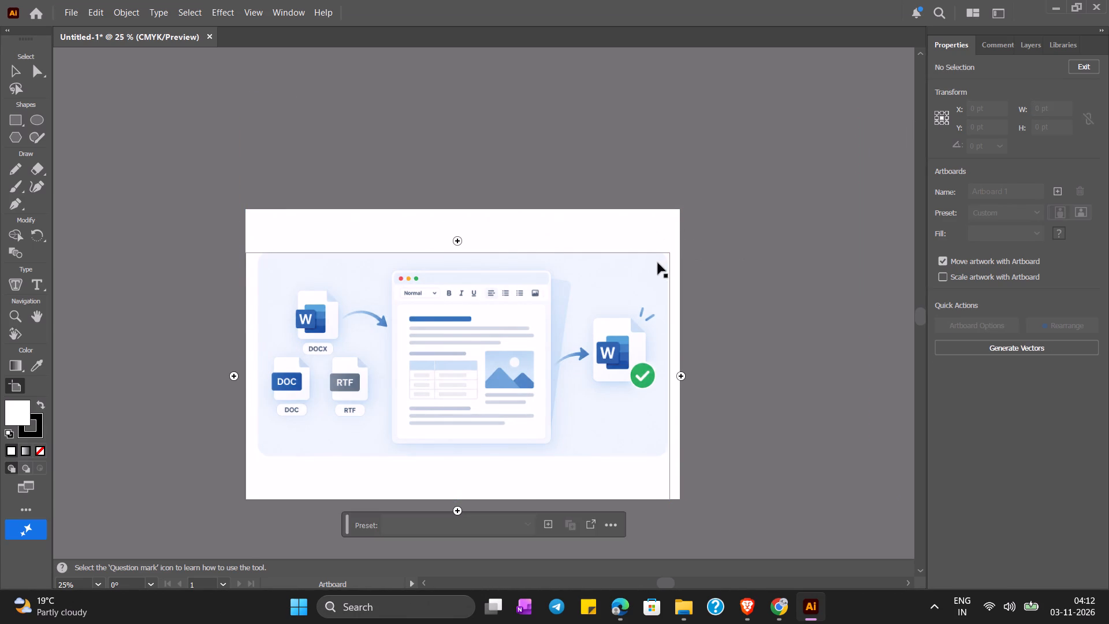
pyautogui.click(658, 263)
pyautogui.moveTo(668, 252); pyautogui.dragTo(684, 210)
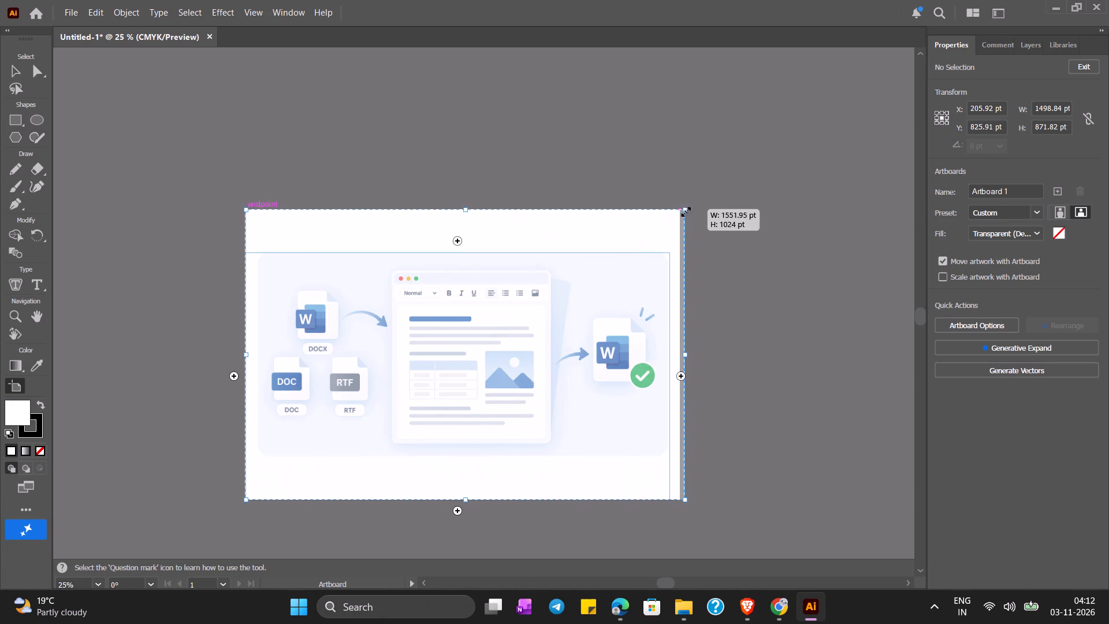
pyautogui.moveTo(684, 210); pyautogui.dragTo(675, 209)
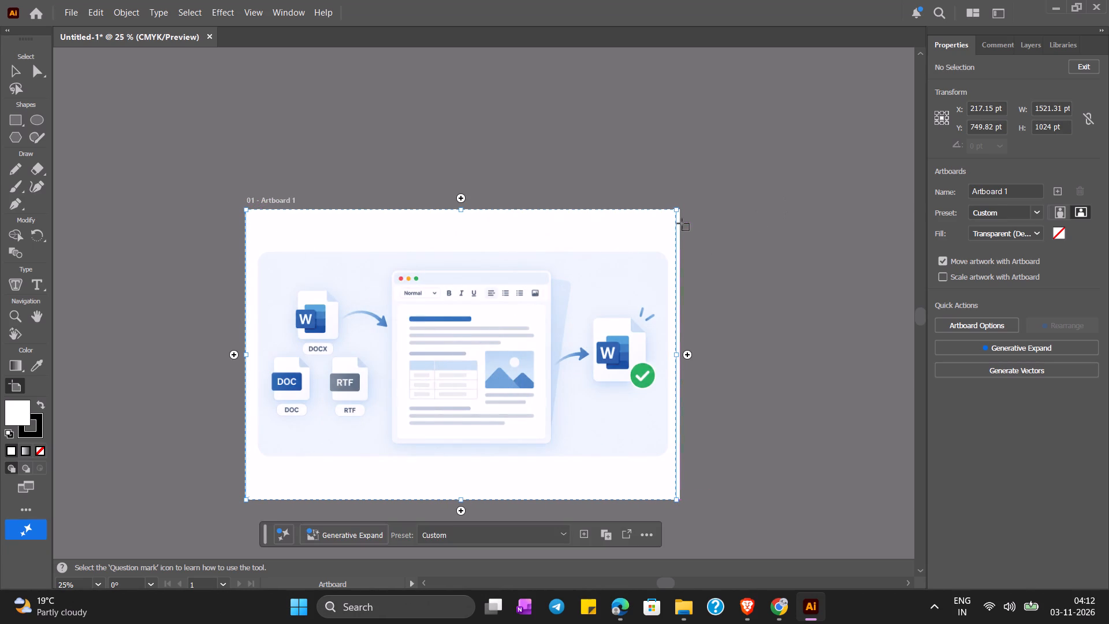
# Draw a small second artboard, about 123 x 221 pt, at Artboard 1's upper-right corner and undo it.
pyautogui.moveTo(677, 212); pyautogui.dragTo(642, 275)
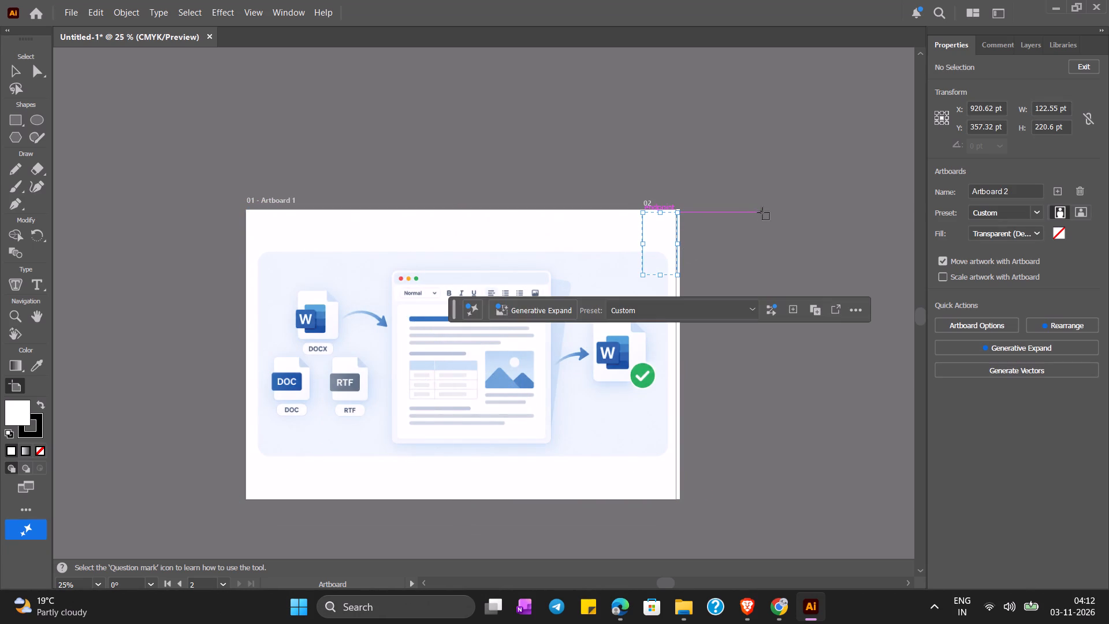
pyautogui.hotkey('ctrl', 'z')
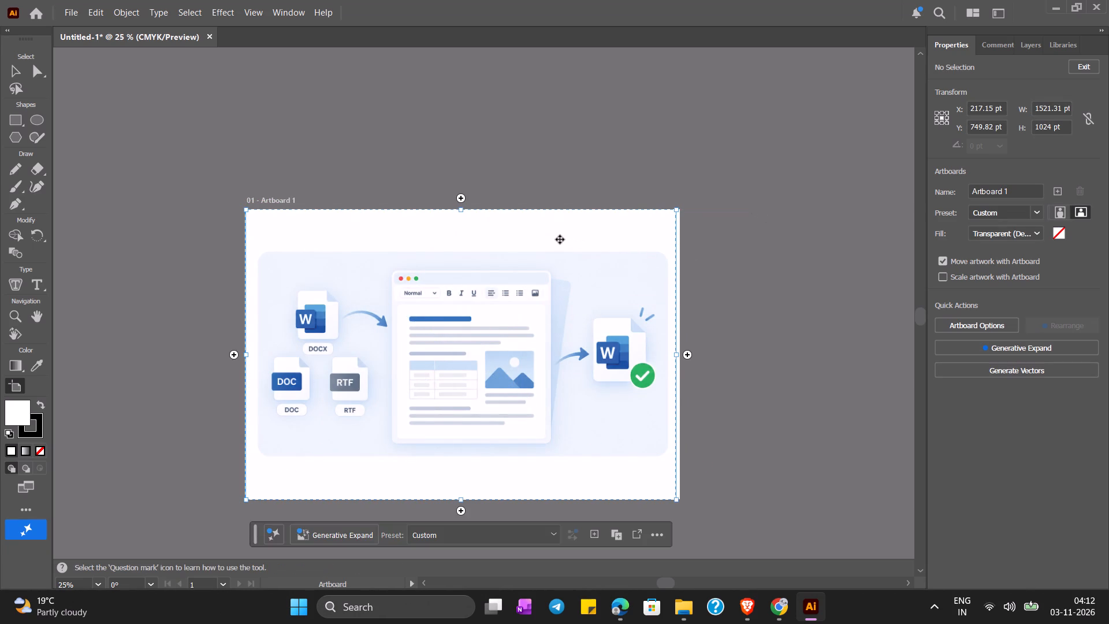
# Create a second artboard fitted to the pasted image, 1536 pt wide, and lower its top edge to about 868 pt height.
pyautogui.click(560, 239)
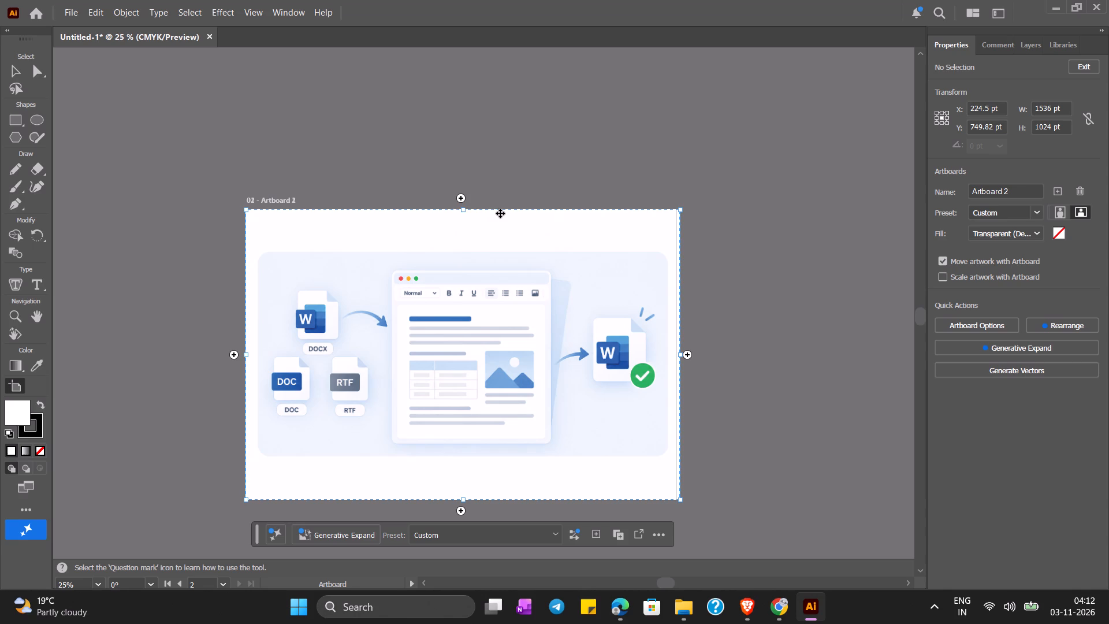
pyautogui.moveTo(466, 210); pyautogui.dragTo(470, 254)
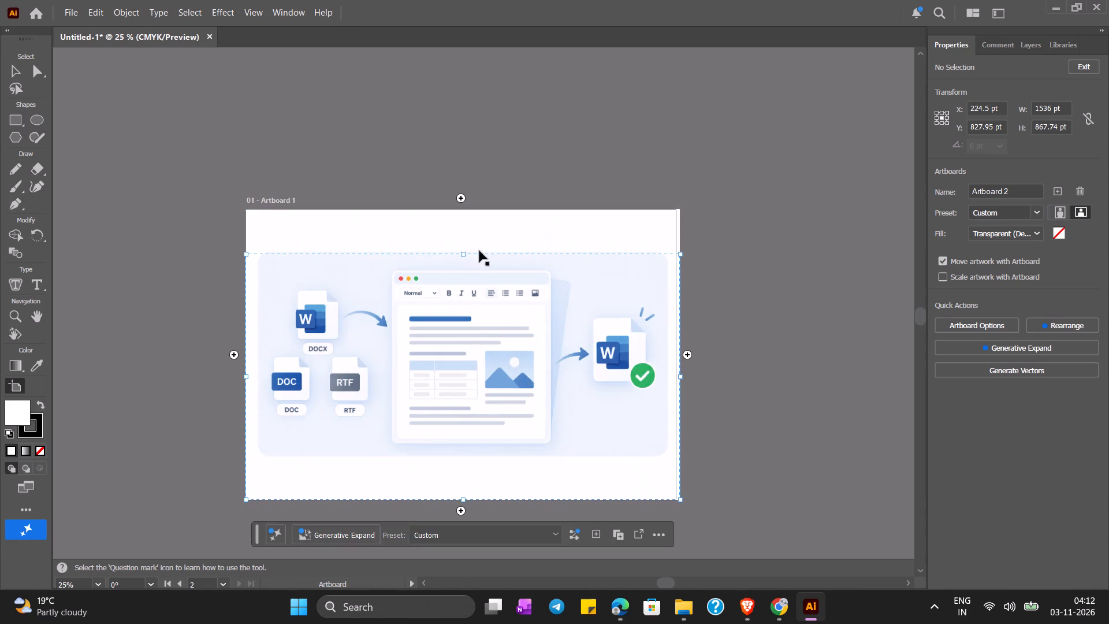
# Move Artboard 1 with the pasted image up and right off Artboard 2, to about X 850, Y 586 pt.
pyautogui.click(546, 225)
pyautogui.click(544, 288)
pyautogui.moveTo(510, 284); pyautogui.dragTo(689, 237)
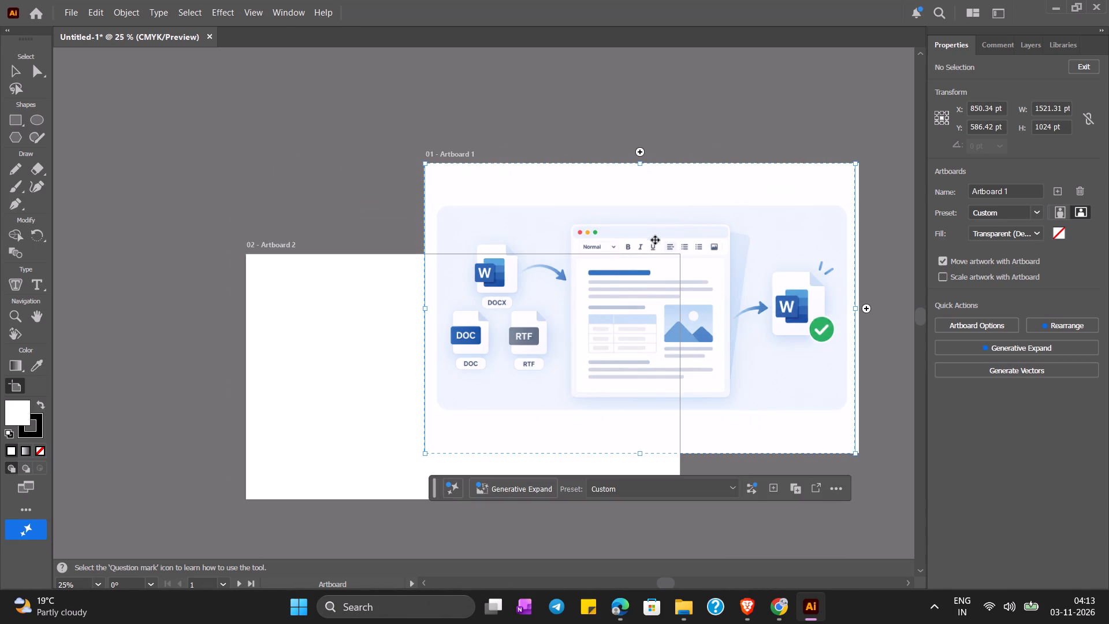
# Move Artboard 1 with the pasted image up to about X 908, Y 278 pt, and delete Artboard 2.
pyautogui.moveTo(664, 232); pyautogui.dragTo(680, 145)
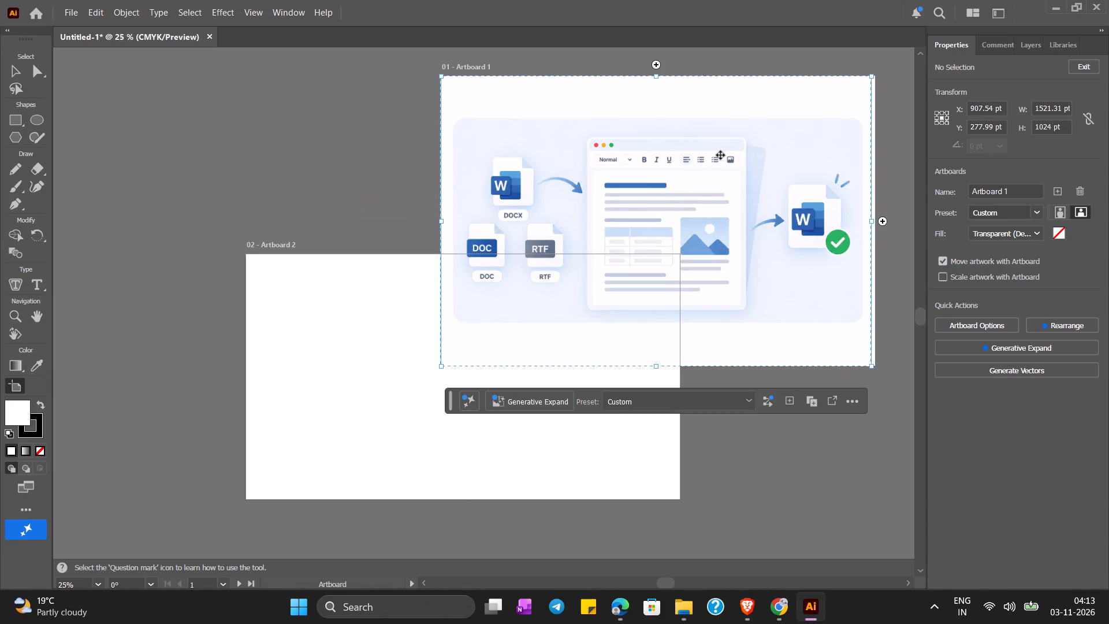
pyautogui.click(326, 314)
pyautogui.press('Delete')
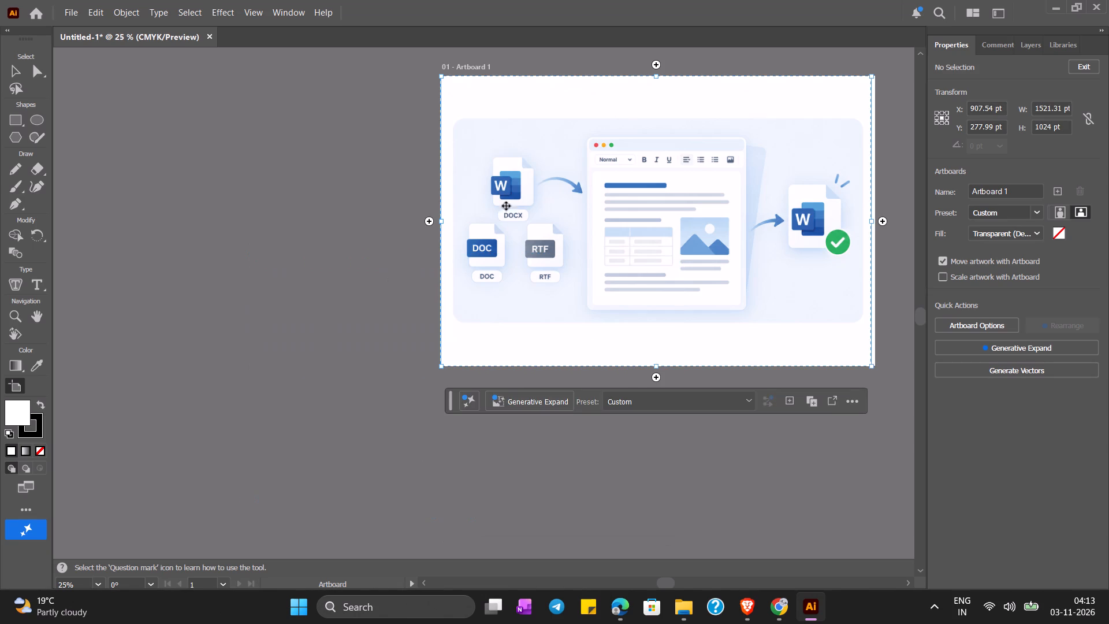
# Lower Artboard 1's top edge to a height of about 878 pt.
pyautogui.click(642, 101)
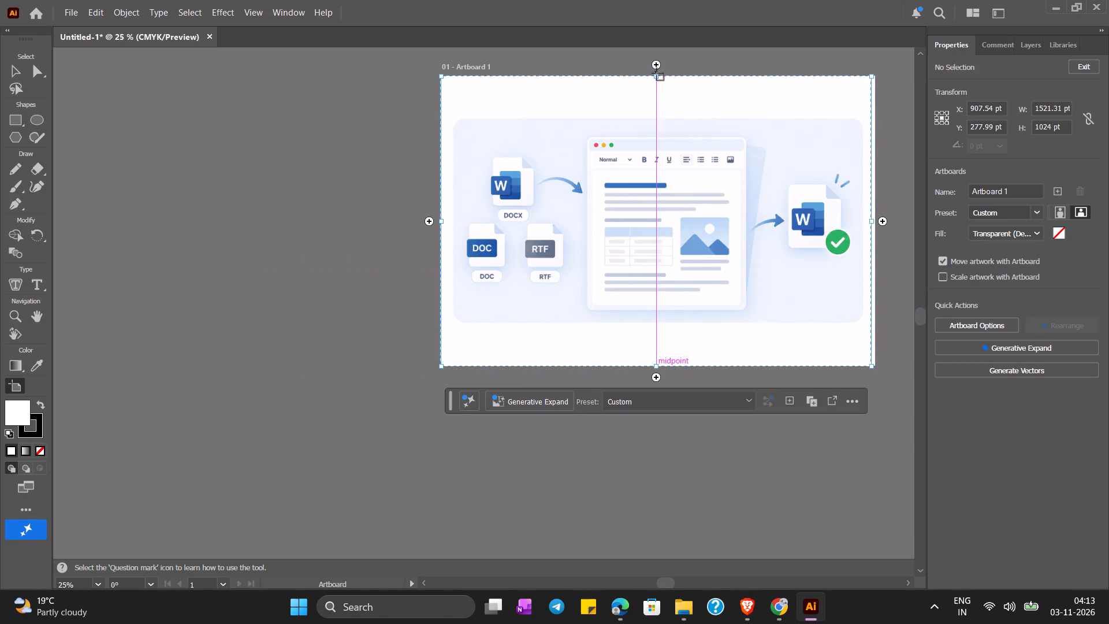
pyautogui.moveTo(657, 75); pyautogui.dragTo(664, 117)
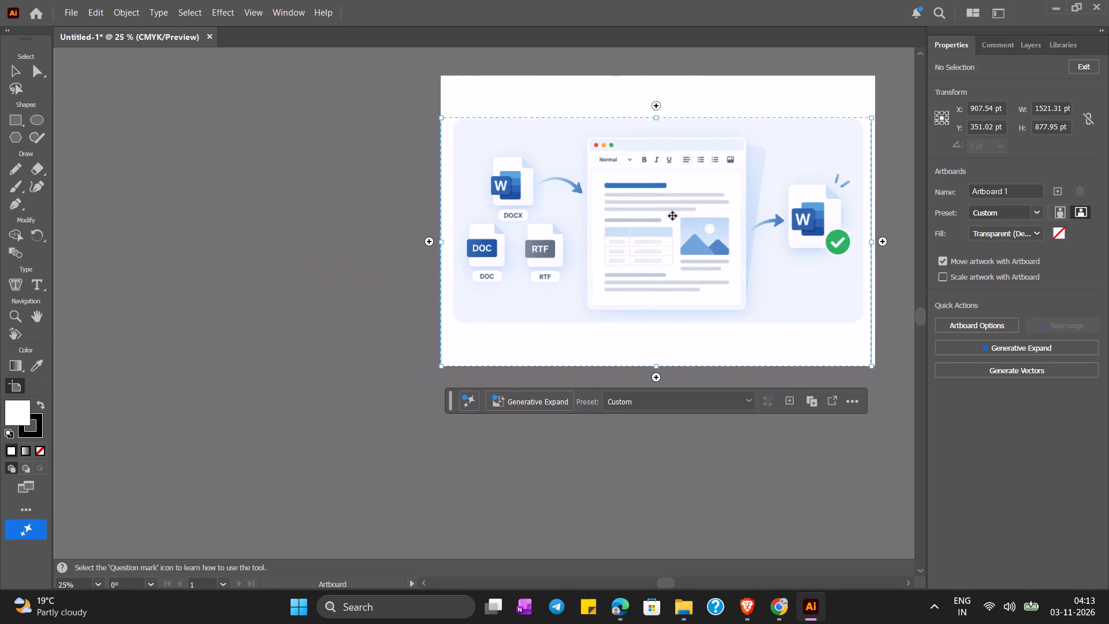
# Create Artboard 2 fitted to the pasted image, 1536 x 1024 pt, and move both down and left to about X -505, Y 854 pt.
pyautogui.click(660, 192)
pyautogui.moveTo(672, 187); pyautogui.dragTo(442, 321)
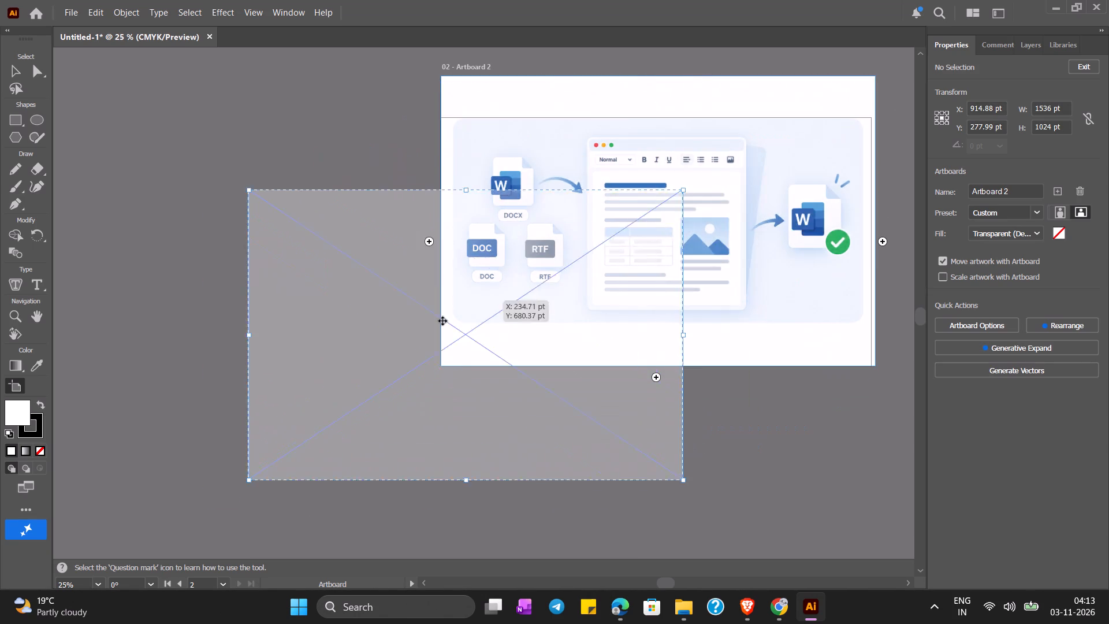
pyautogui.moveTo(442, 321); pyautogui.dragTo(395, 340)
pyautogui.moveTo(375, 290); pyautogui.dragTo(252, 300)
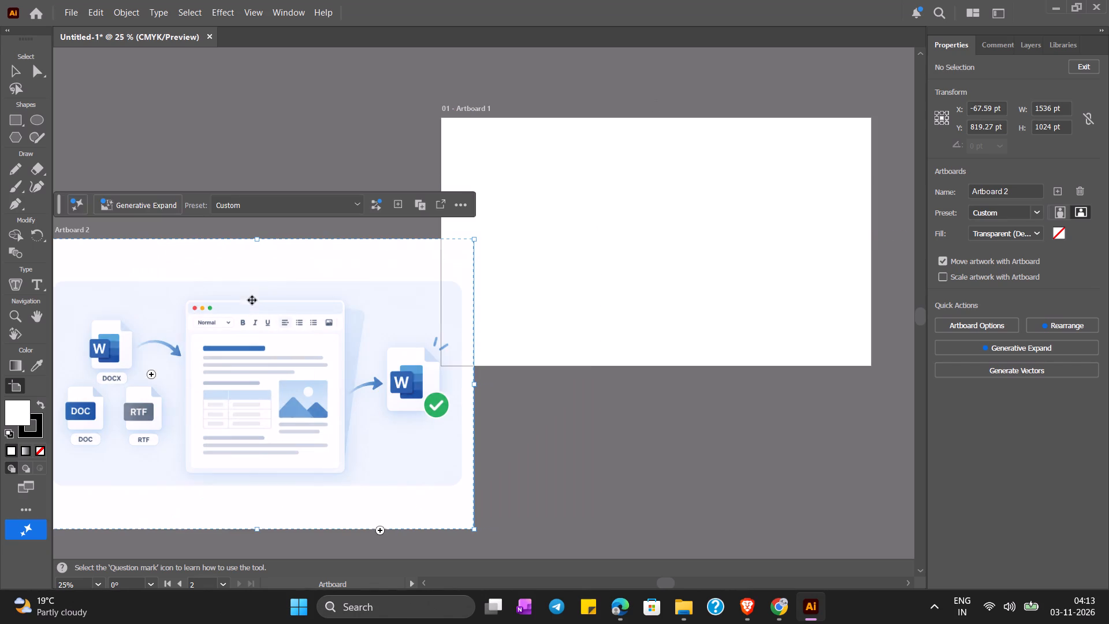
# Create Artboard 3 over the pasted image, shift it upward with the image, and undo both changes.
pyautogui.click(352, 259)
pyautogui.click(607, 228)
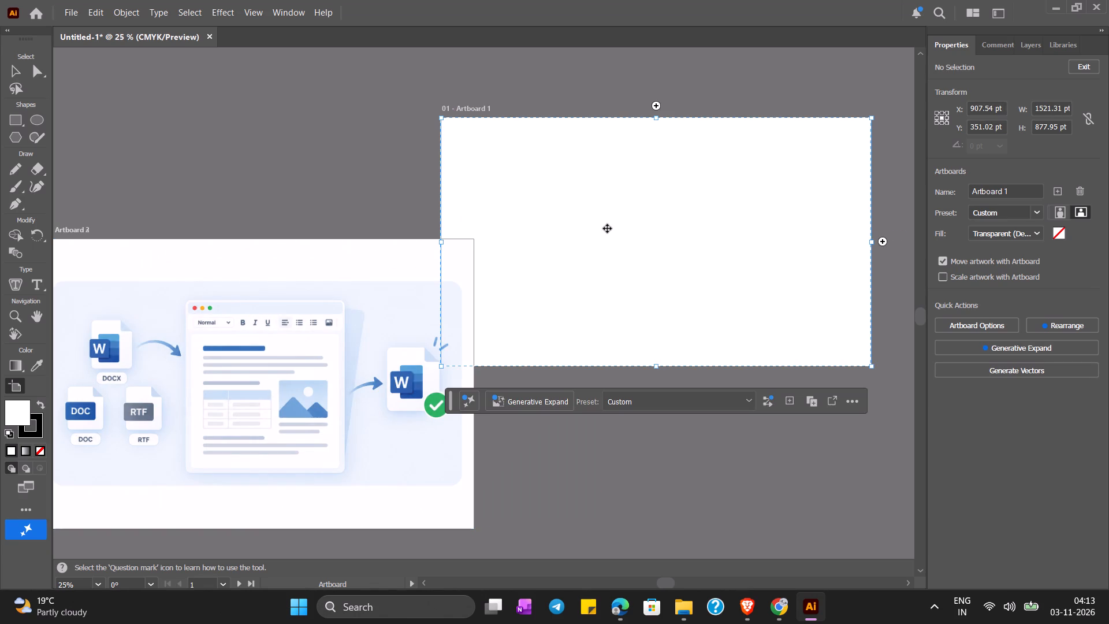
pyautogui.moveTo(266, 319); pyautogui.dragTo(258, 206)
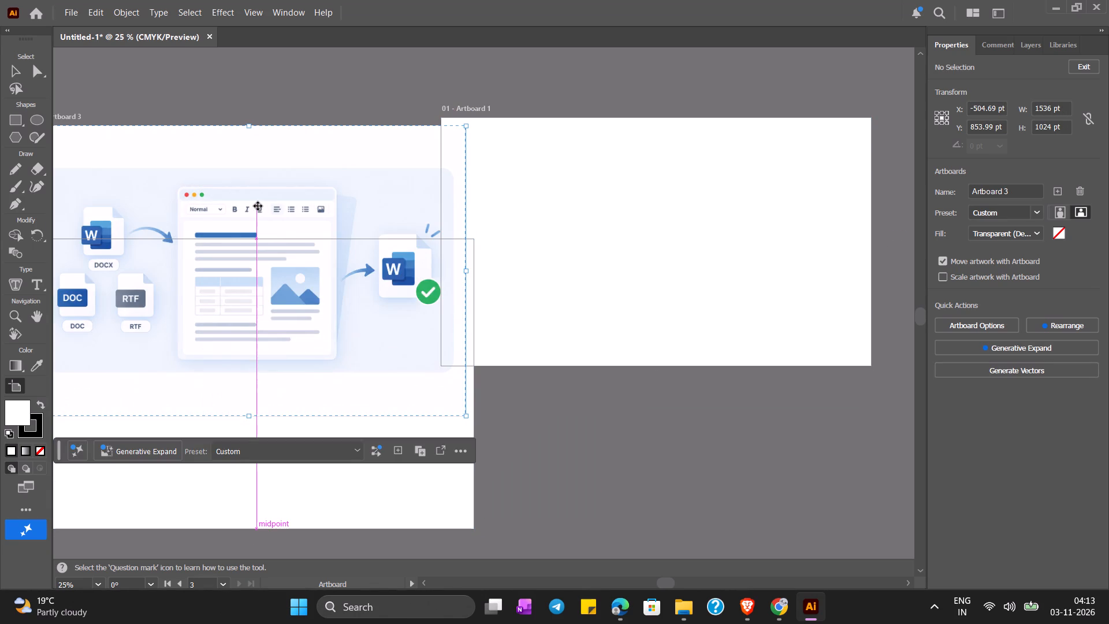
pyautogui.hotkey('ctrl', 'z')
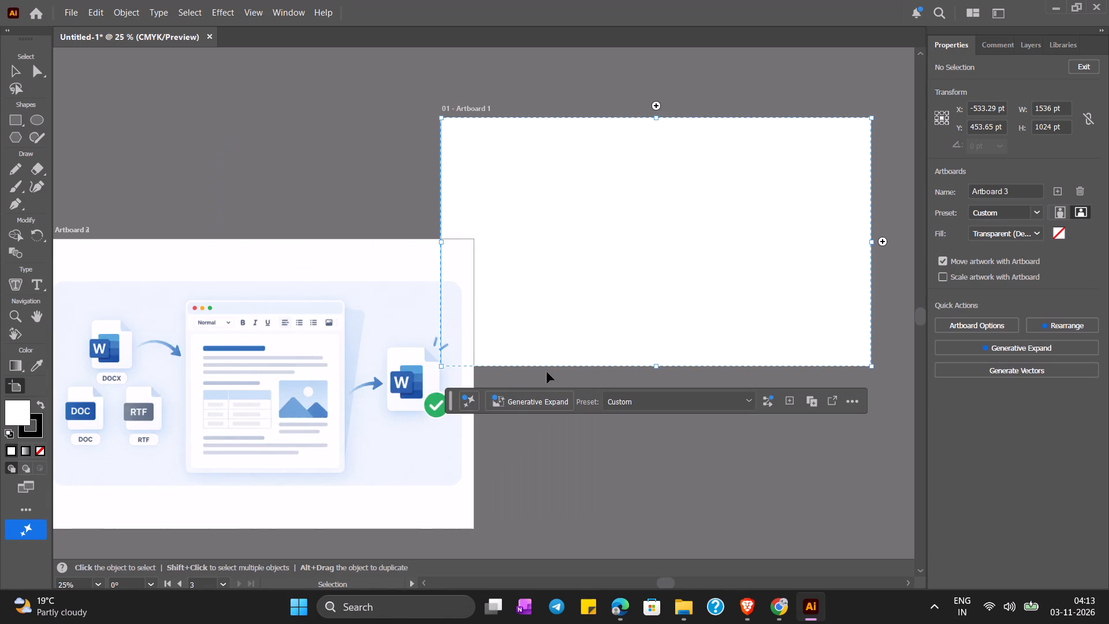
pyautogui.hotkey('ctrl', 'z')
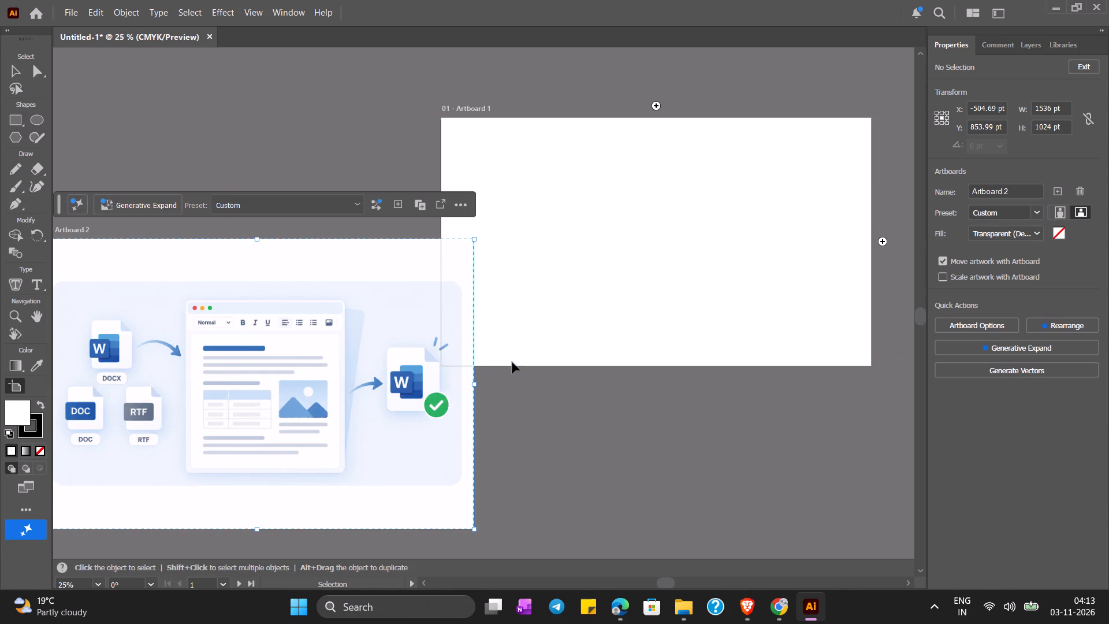
# Move Artboard 1 up and right, clear of Artboard 2, to about X 1363, Y 202 pt.
pyautogui.moveTo(533, 328); pyautogui.dragTo(630, 368)
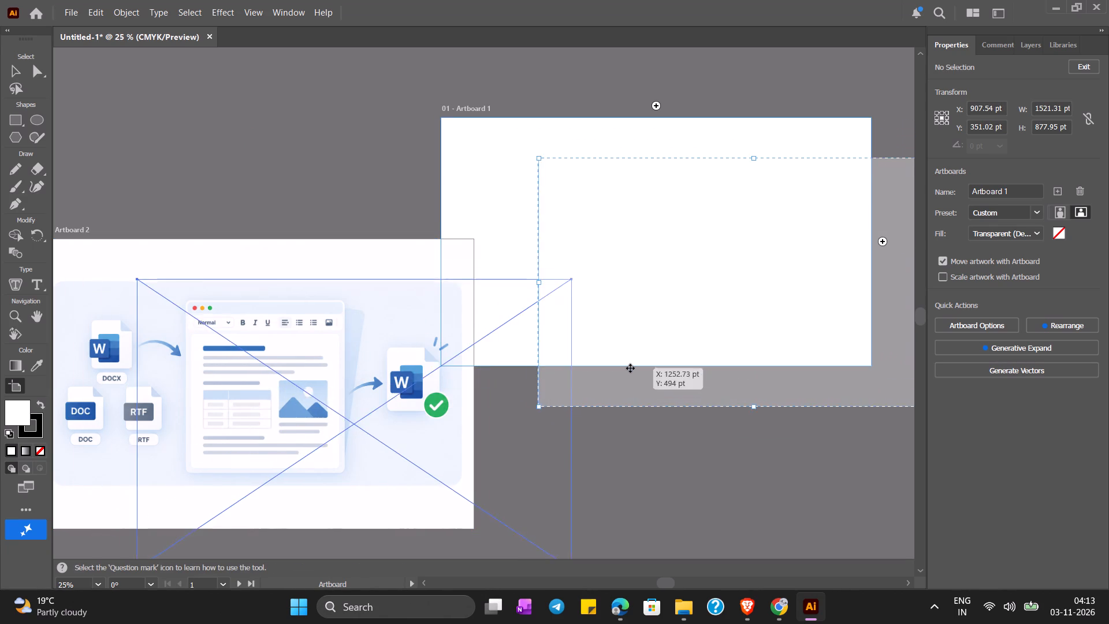
pyautogui.moveTo(630, 368); pyautogui.dragTo(661, 285)
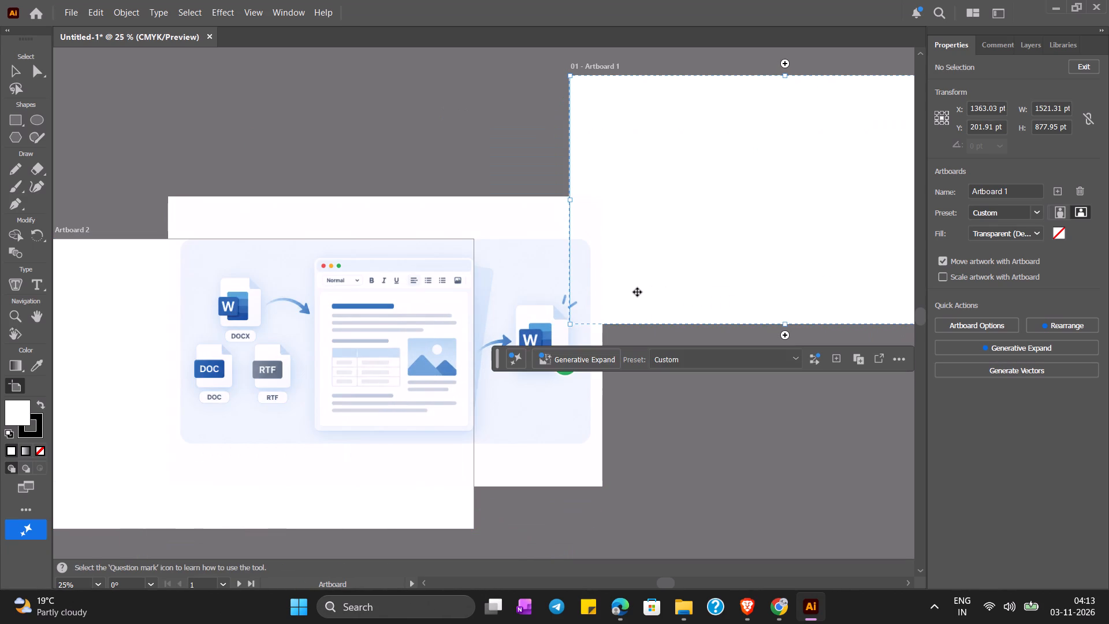
# Create a 1536 x 1024 pt artboard fitted to the pasted image and move both beside Artboard 1, about X -198, Y 275 pt.
pyautogui.click(524, 250)
pyautogui.moveTo(524, 250); pyautogui.dragTo(416, 280)
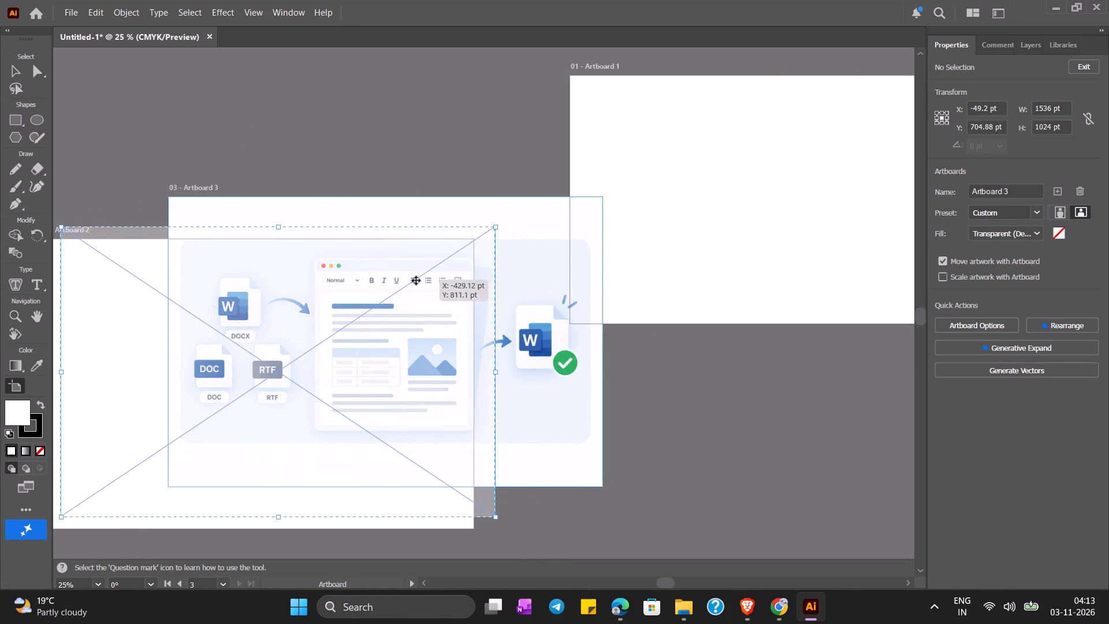
pyautogui.moveTo(416, 280); pyautogui.dragTo(482, 127)
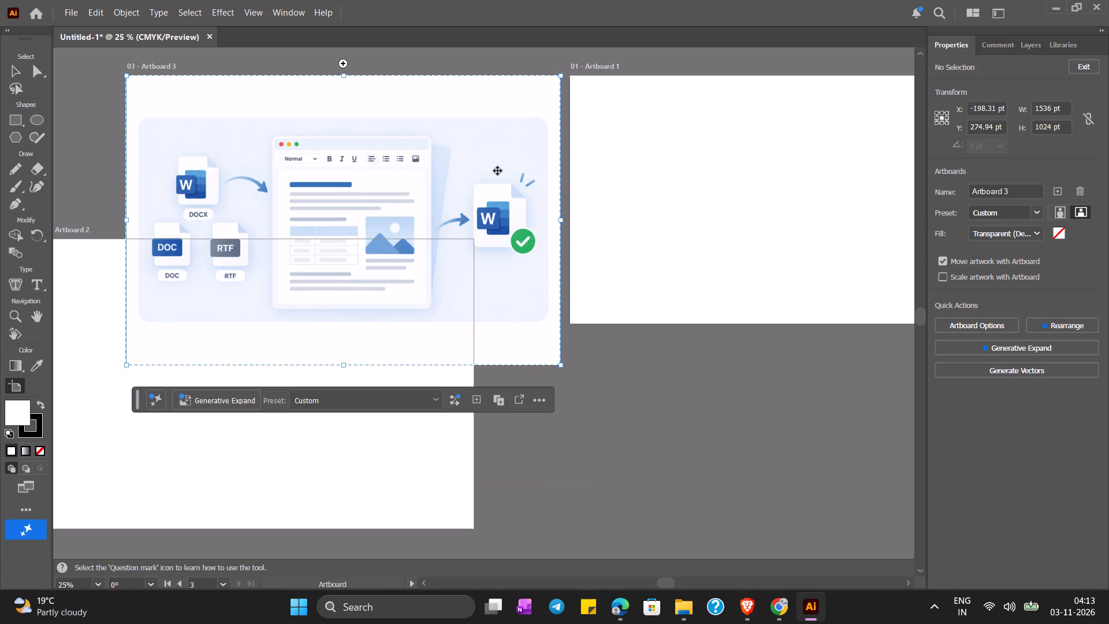
# Delete the empty Artboard 2.
pyautogui.click(183, 457)
pyautogui.press('Delete')
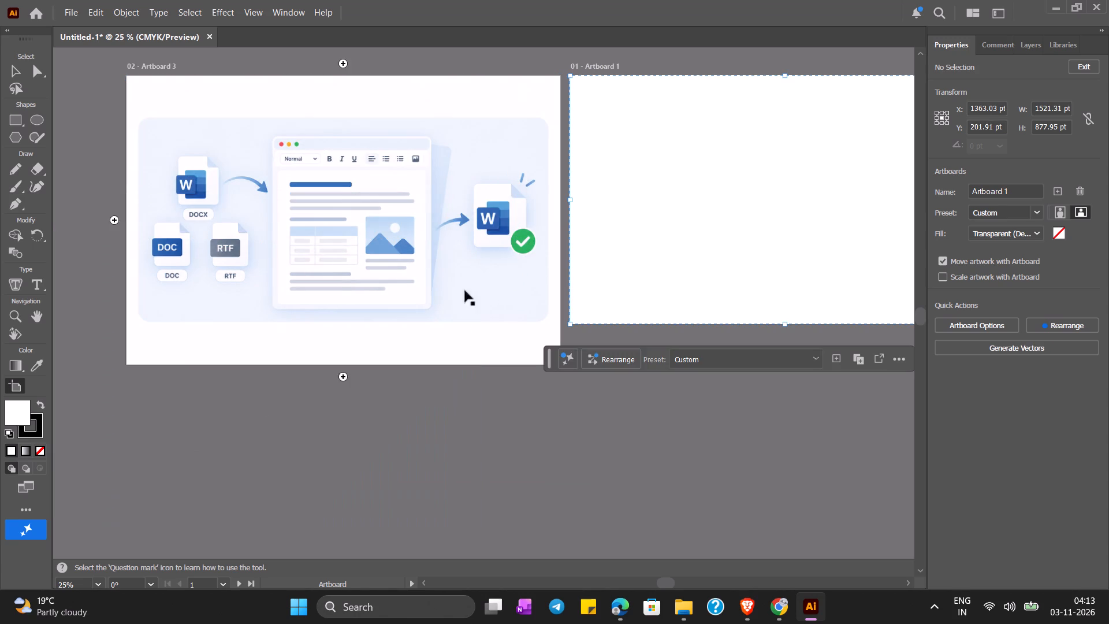
# Move Artboard 1 slightly down and right, and raise its top edge to align with the image artboard's top.
pyautogui.click(642, 190)
pyautogui.moveTo(642, 190); pyautogui.dragTo(653, 229)
pyautogui.moveTo(794, 118); pyautogui.dragTo(790, 74)
pyautogui.click(544, 423)
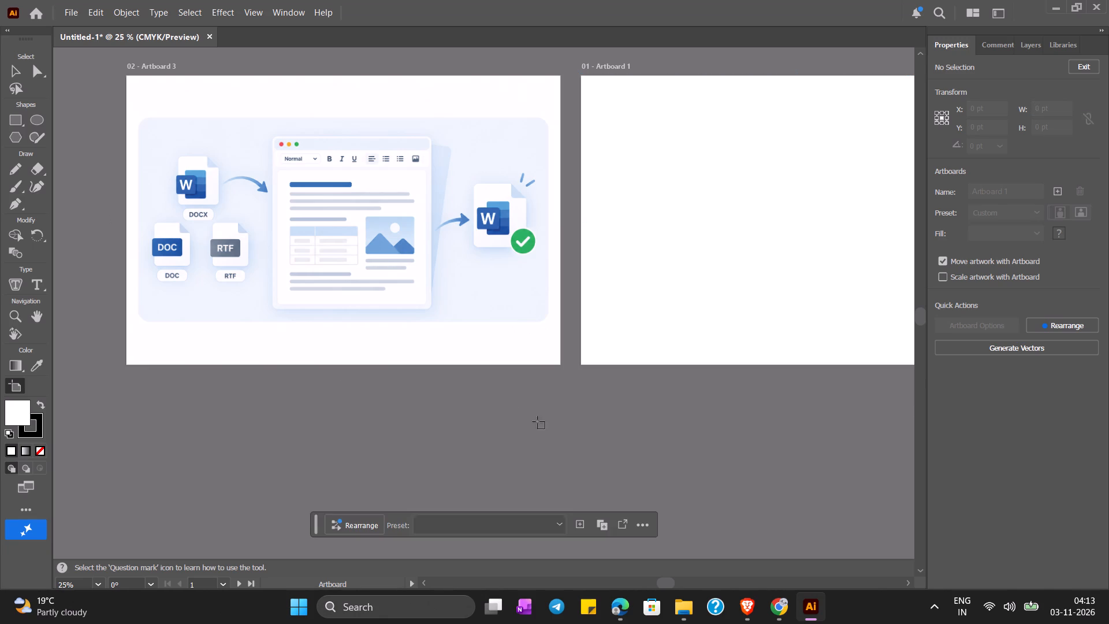
# Trace the DOCX page as a closed white Pen path with a cut upper-right corner, about 143 x 171 pt.
pyautogui.scroll(1, 474, 380)
pyautogui.hotkey('ctrl', '+')
pyautogui.hscroll(3, 494, 391)
pyautogui.scroll(2, 494, 391)
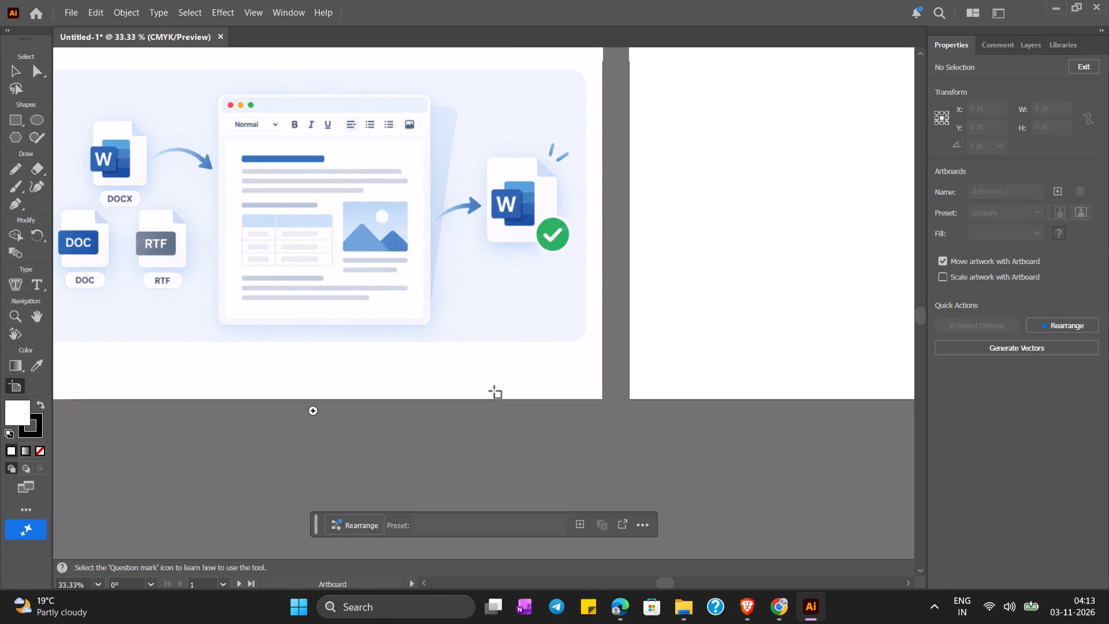
pyautogui.hscroll(5, 494, 391)
pyautogui.hotkey('ctrl', '+')
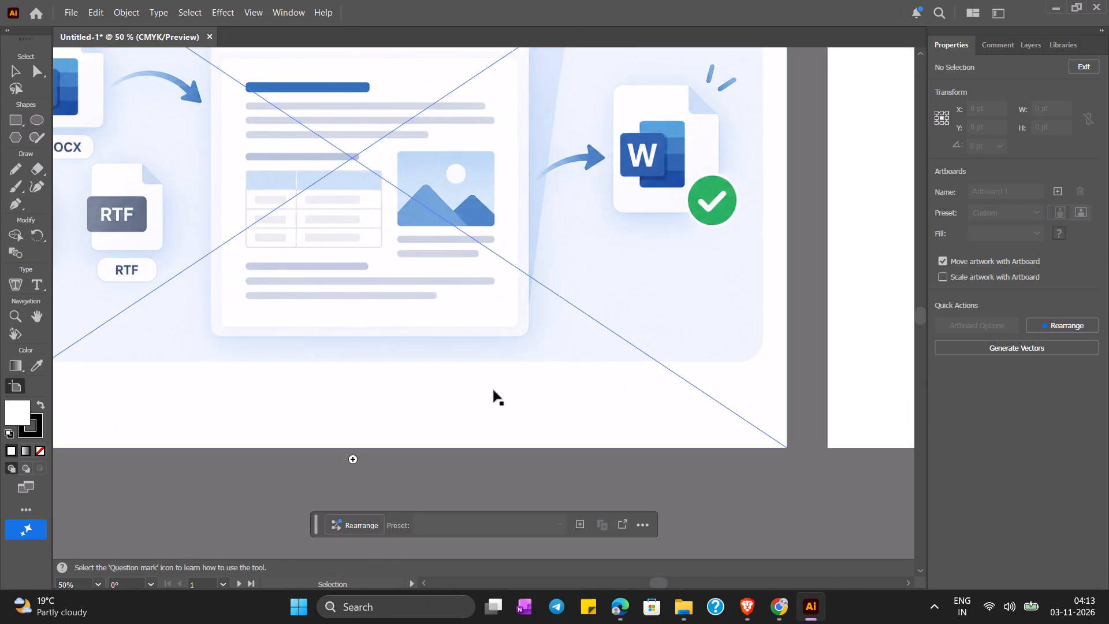
pyautogui.hotkey('ctrl', '+')
pyautogui.hscroll(6, 494, 391)
pyautogui.scroll(1, 494, 391)
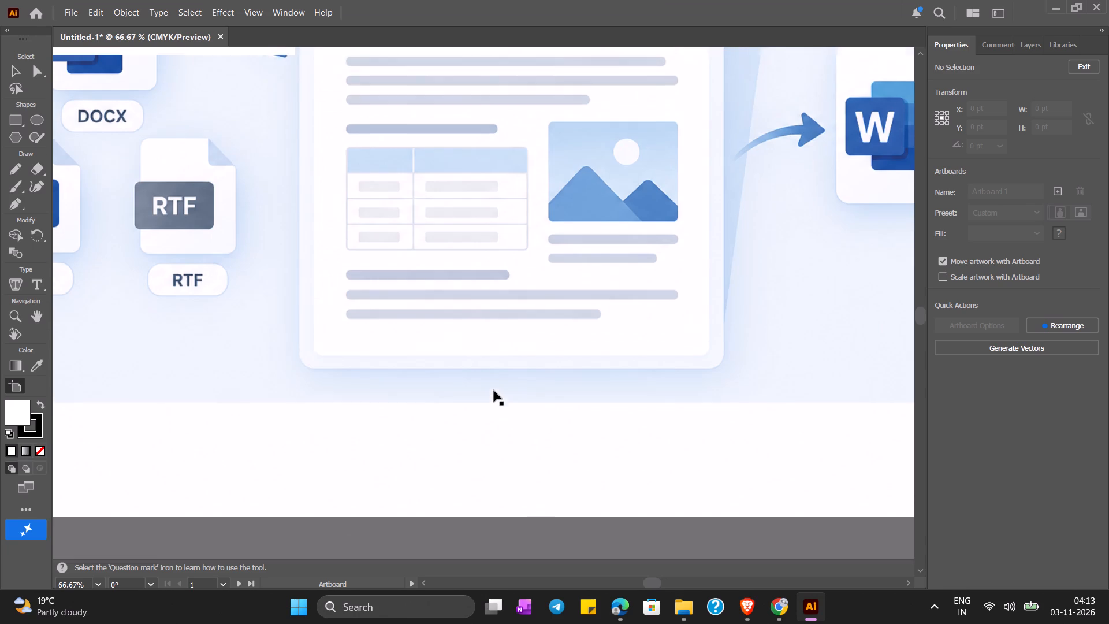
pyautogui.scroll(3, 494, 391)
pyautogui.hscroll(5, 494, 391)
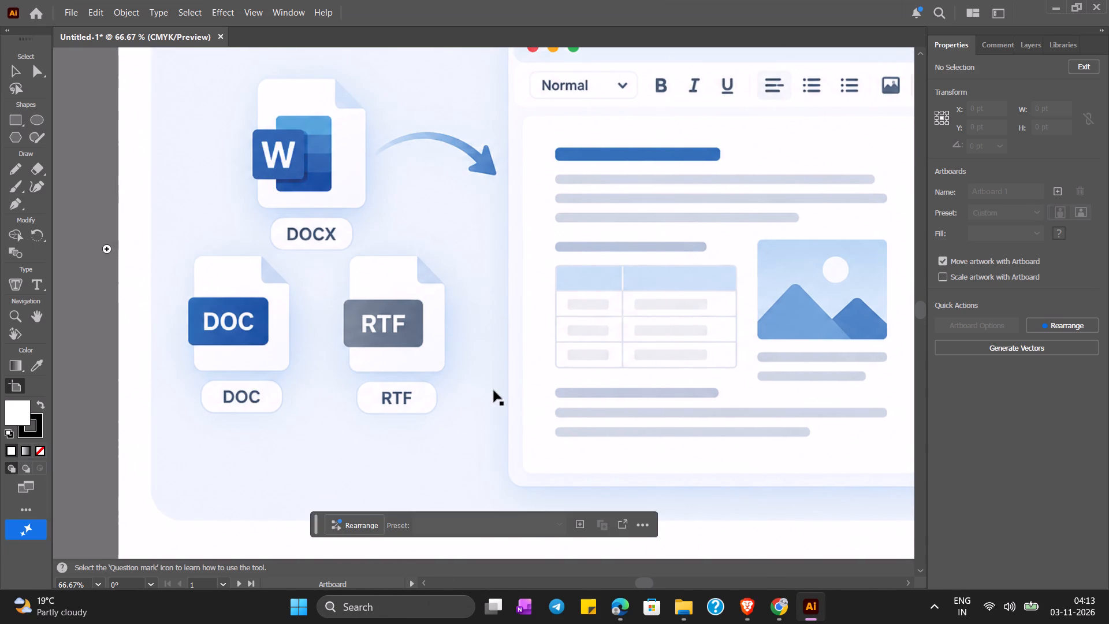
pyautogui.hotkey('ctrl', '+')
pyautogui.hscroll(1, 494, 391)
pyautogui.scroll(3, 494, 391)
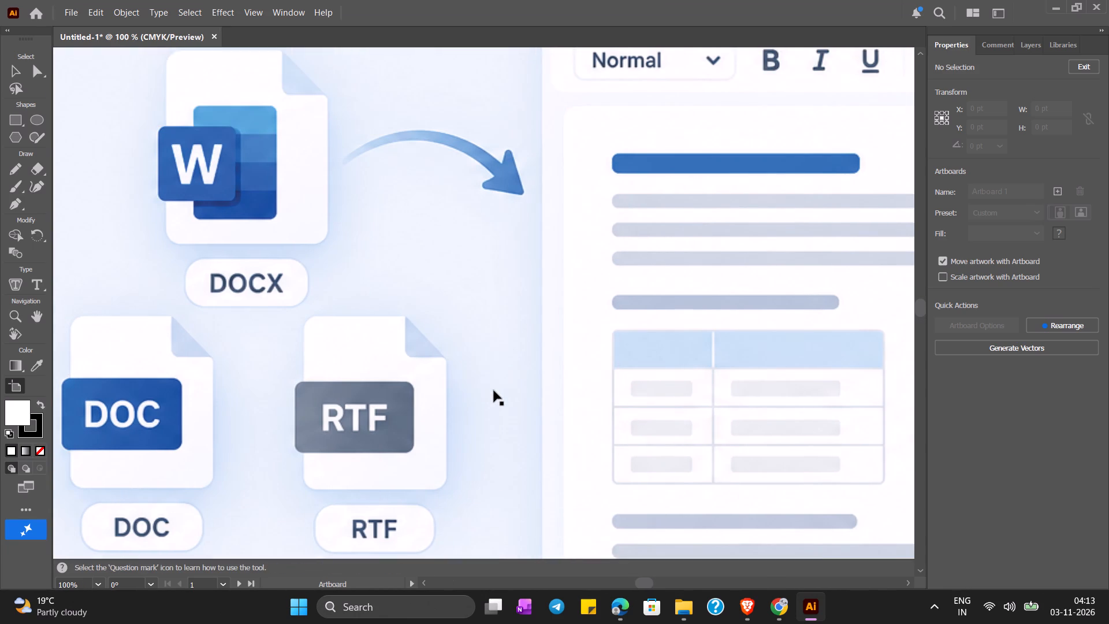
pyautogui.scroll(3, 494, 391)
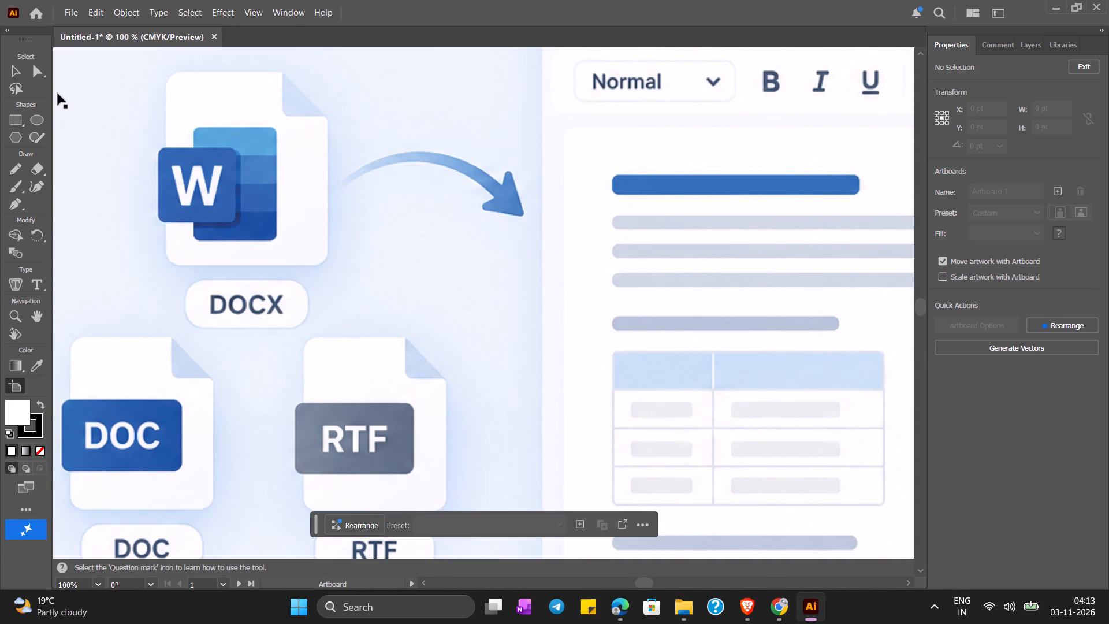
pyautogui.click(16, 205)
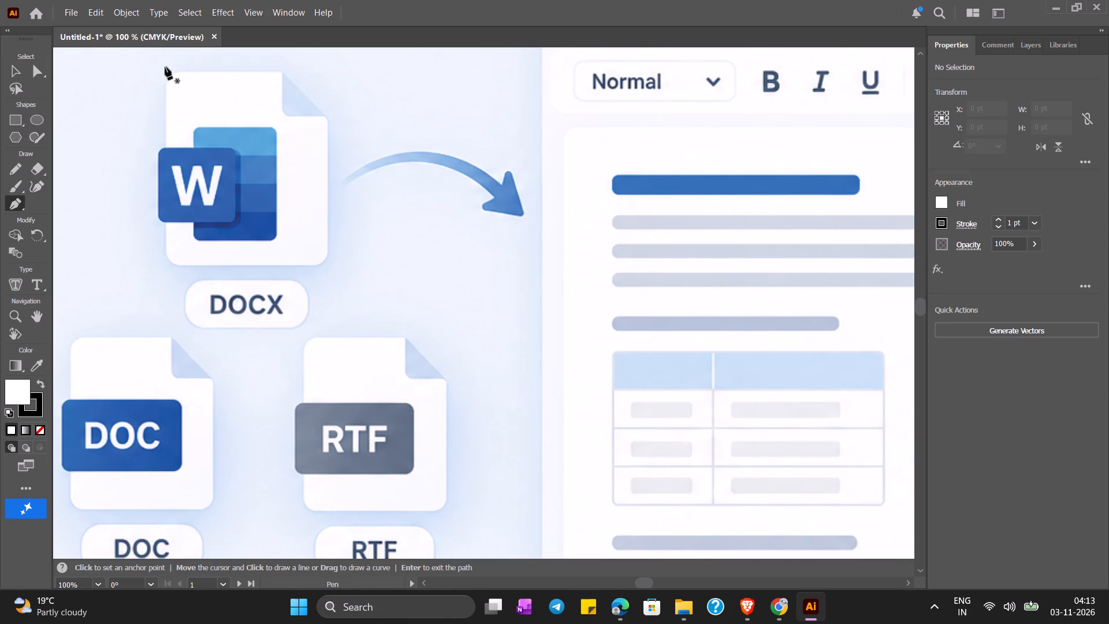
pyautogui.click(284, 72)
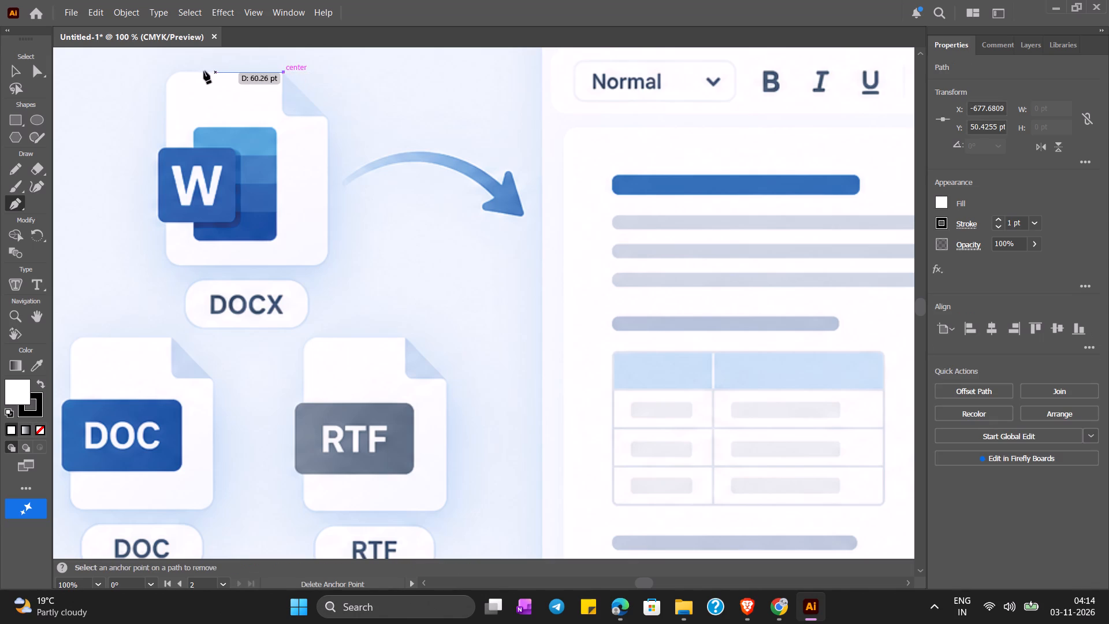
pyautogui.click(167, 72)
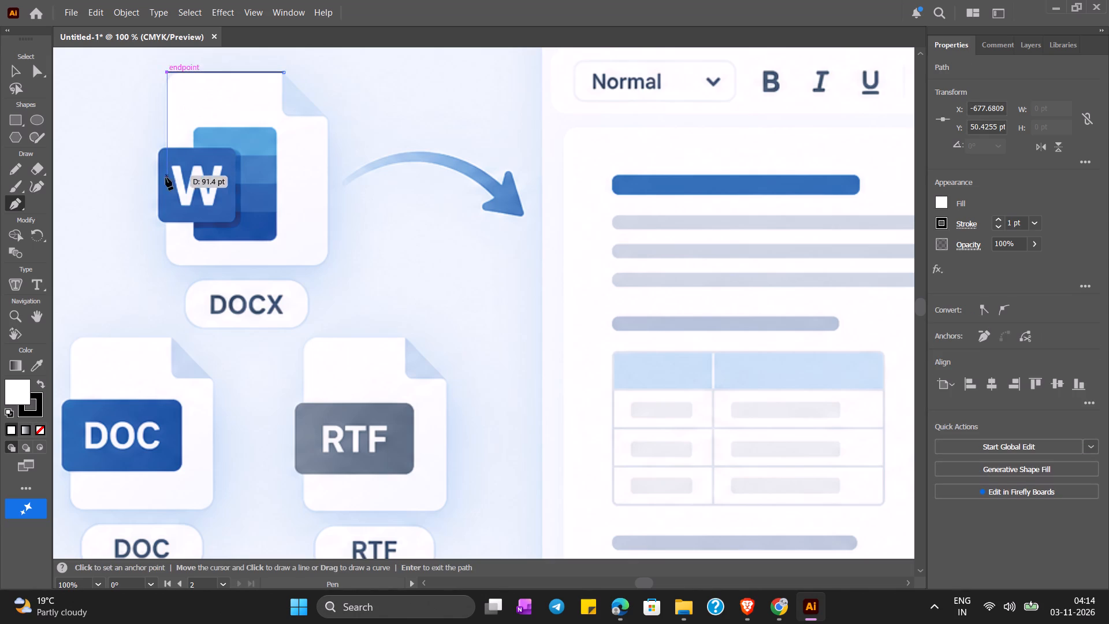
pyautogui.moveTo(164, 211); pyautogui.dragTo(170, 231)
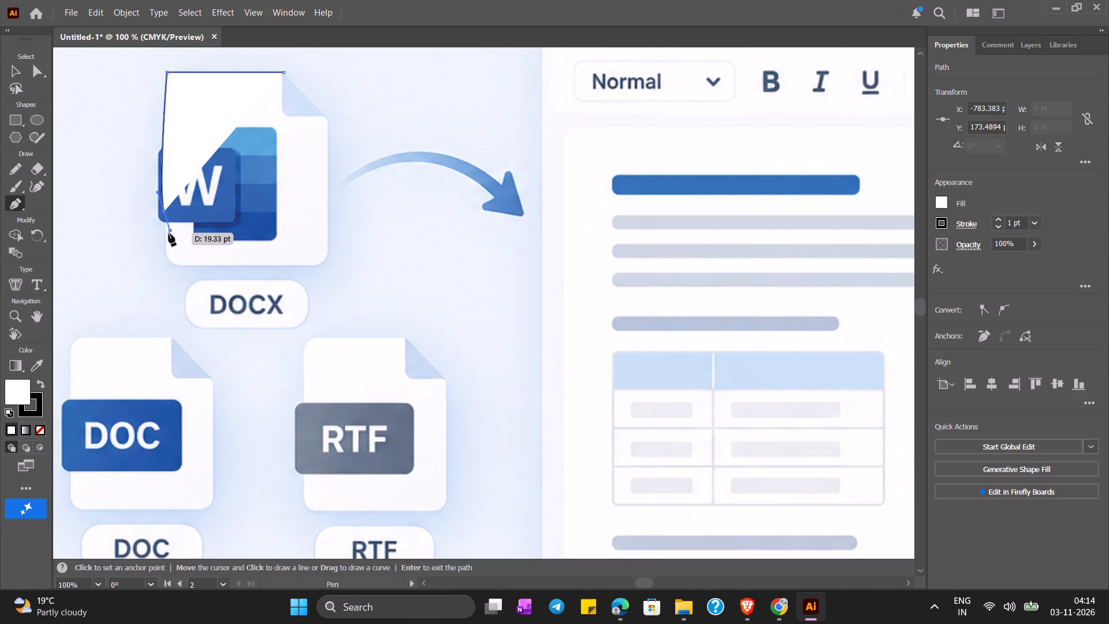
pyautogui.hotkey('ctrl', 'z')
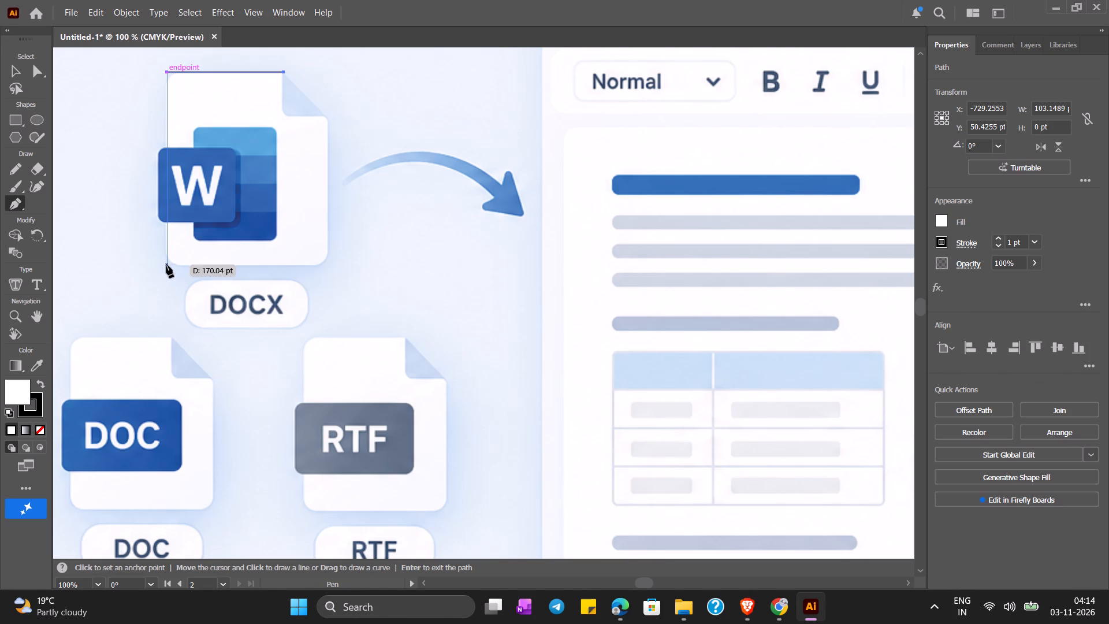
pyautogui.click(166, 266)
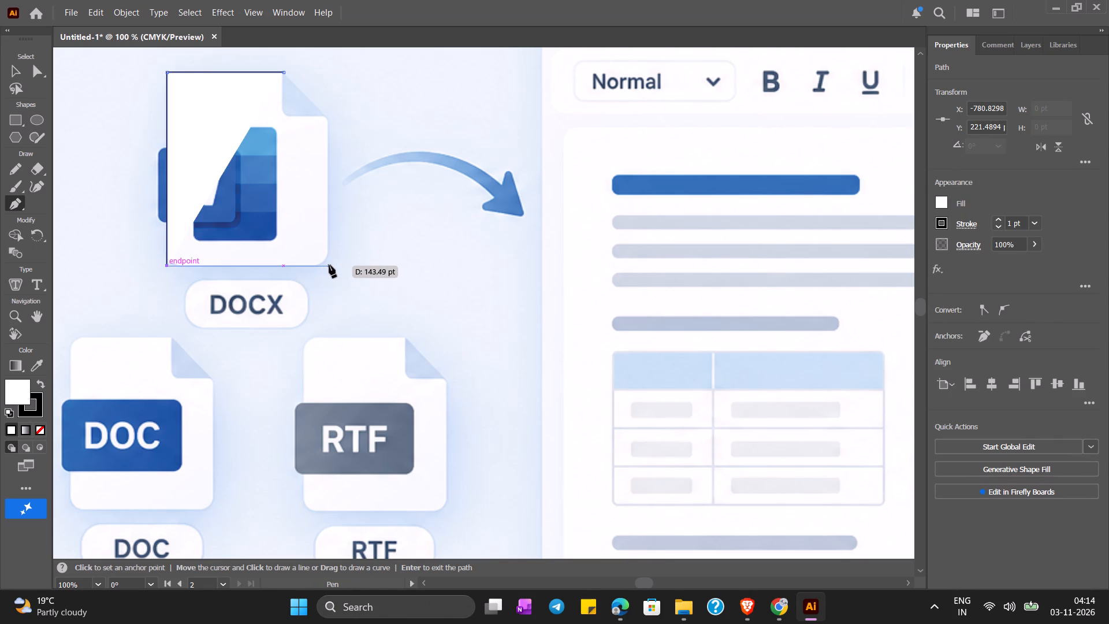
pyautogui.click(329, 265)
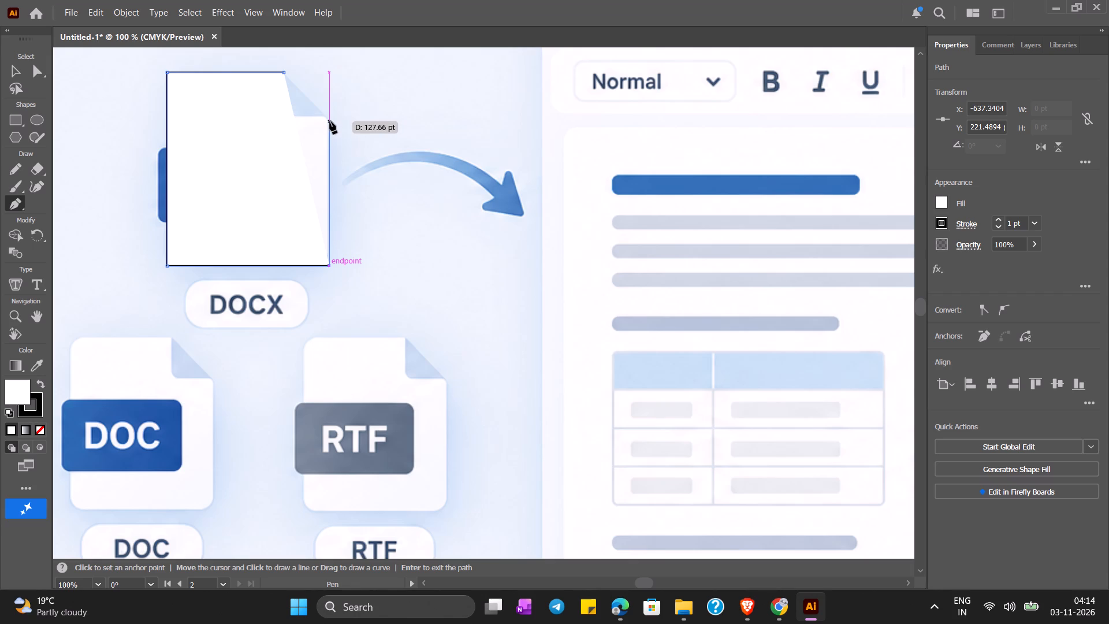
pyautogui.click(330, 120)
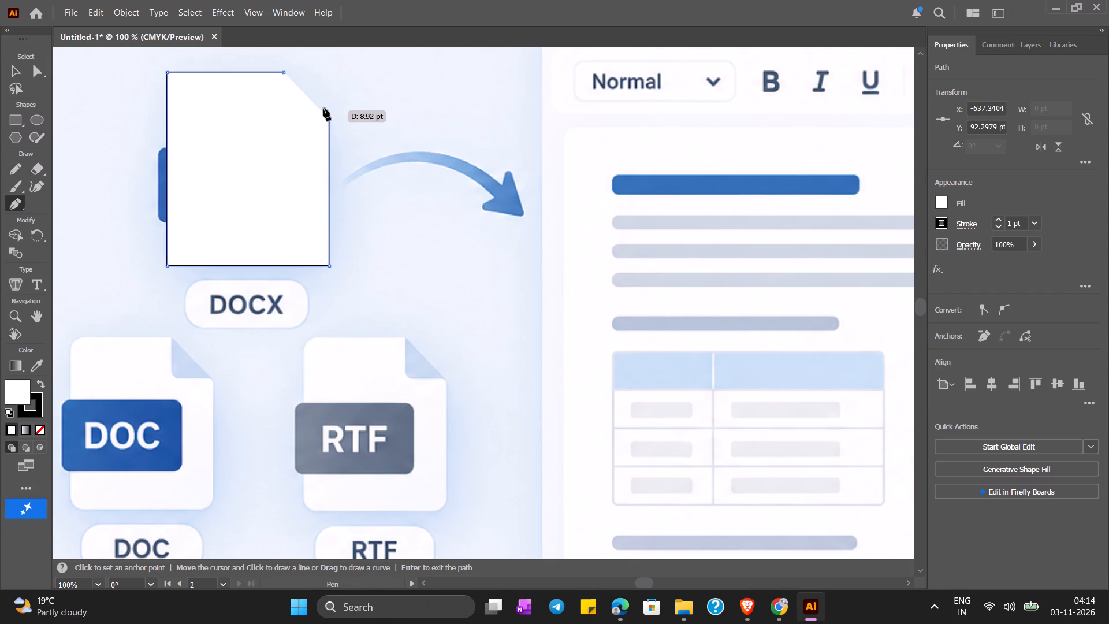
pyautogui.click(282, 71)
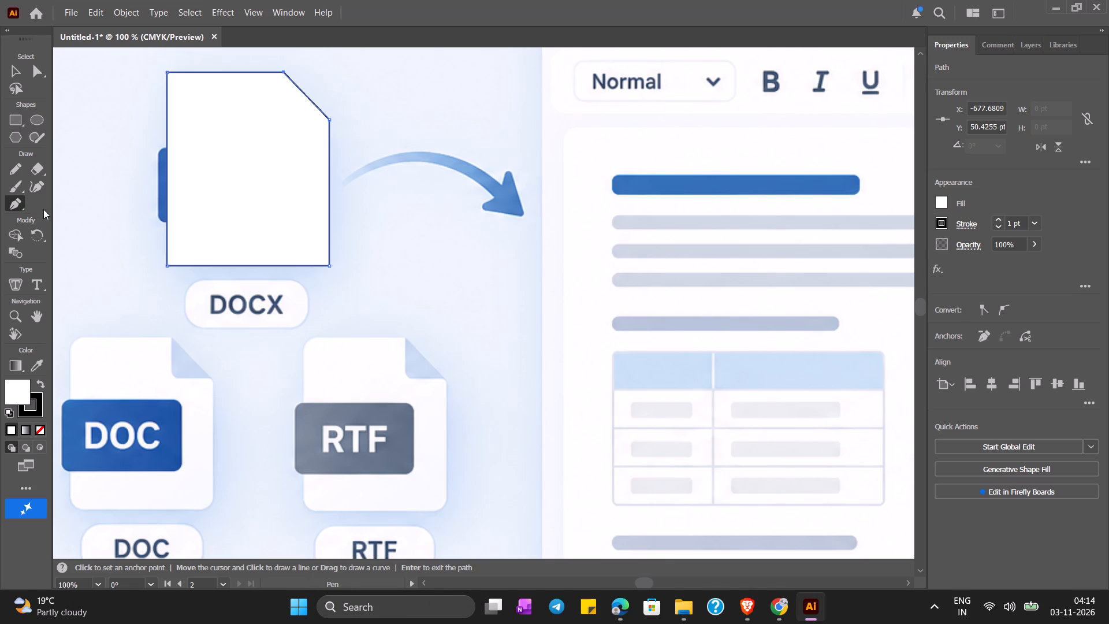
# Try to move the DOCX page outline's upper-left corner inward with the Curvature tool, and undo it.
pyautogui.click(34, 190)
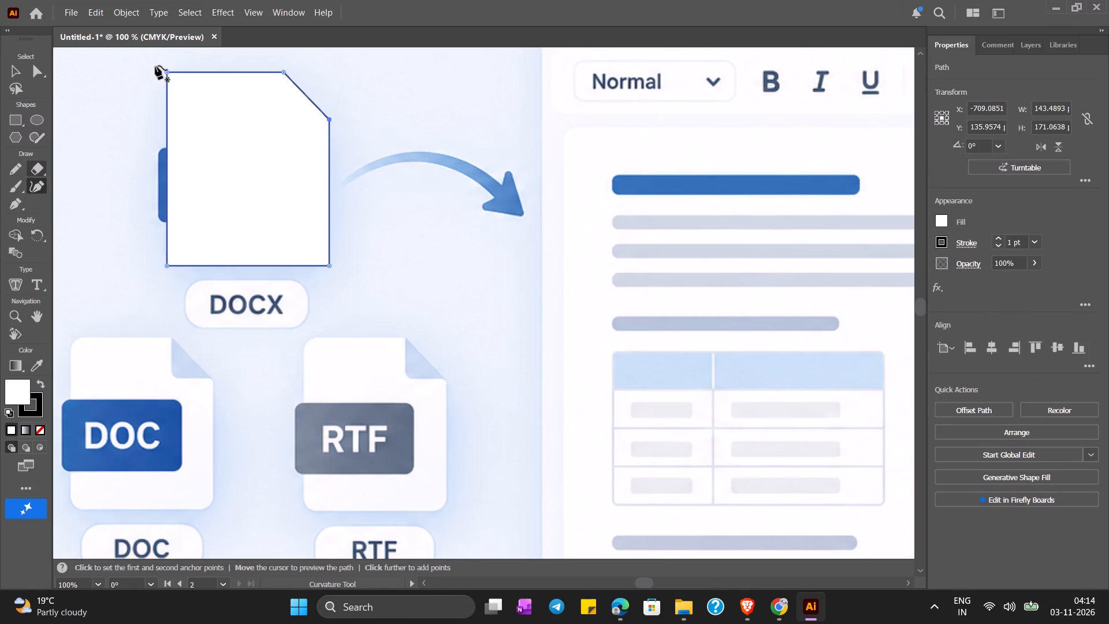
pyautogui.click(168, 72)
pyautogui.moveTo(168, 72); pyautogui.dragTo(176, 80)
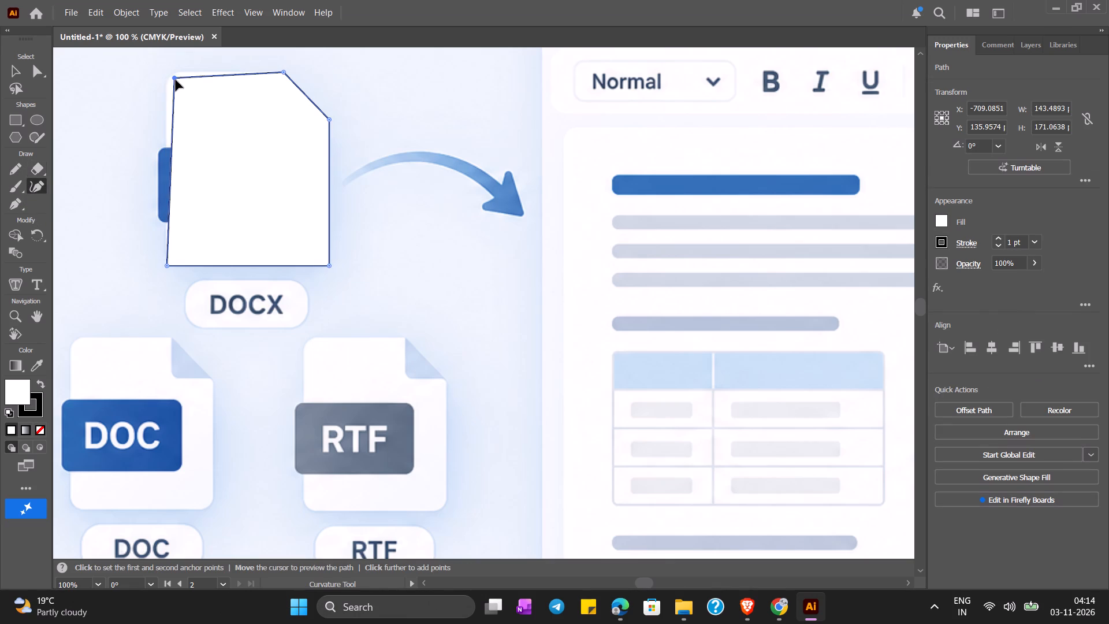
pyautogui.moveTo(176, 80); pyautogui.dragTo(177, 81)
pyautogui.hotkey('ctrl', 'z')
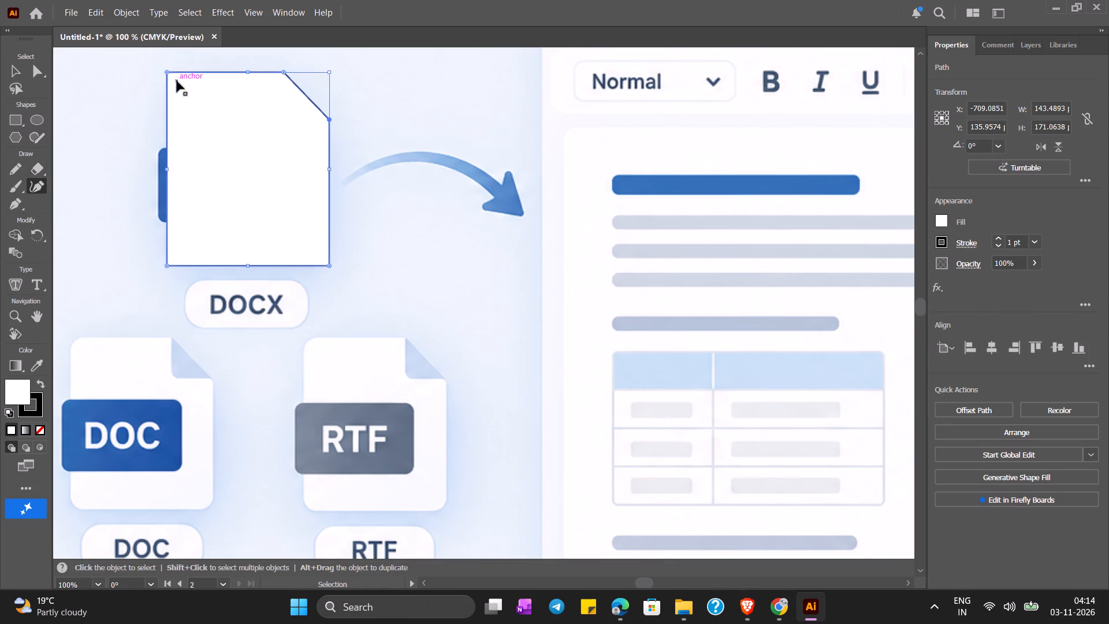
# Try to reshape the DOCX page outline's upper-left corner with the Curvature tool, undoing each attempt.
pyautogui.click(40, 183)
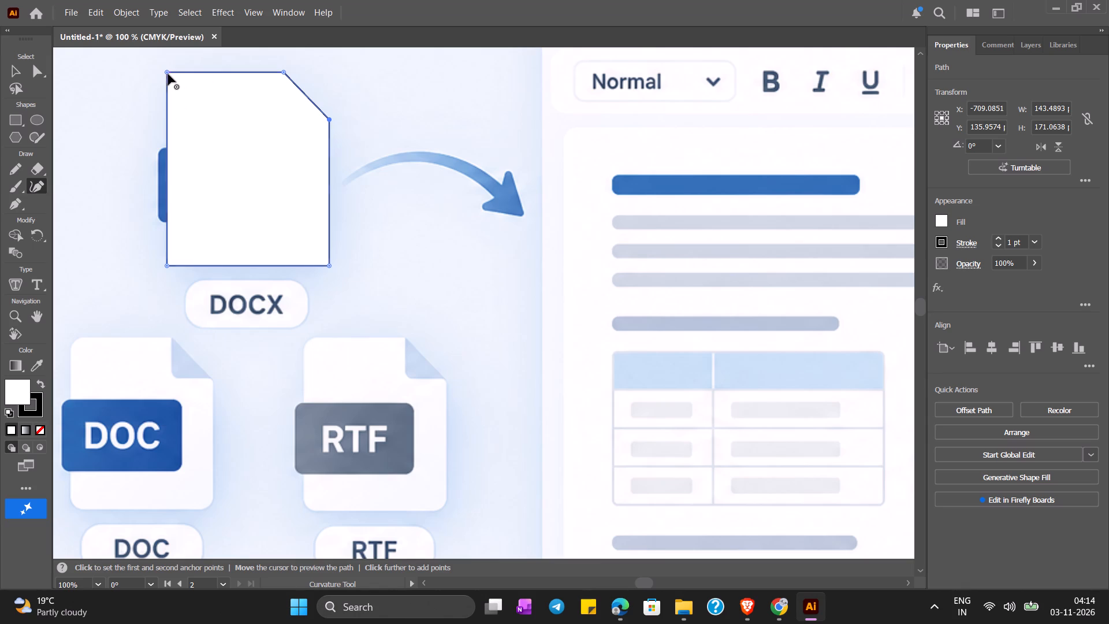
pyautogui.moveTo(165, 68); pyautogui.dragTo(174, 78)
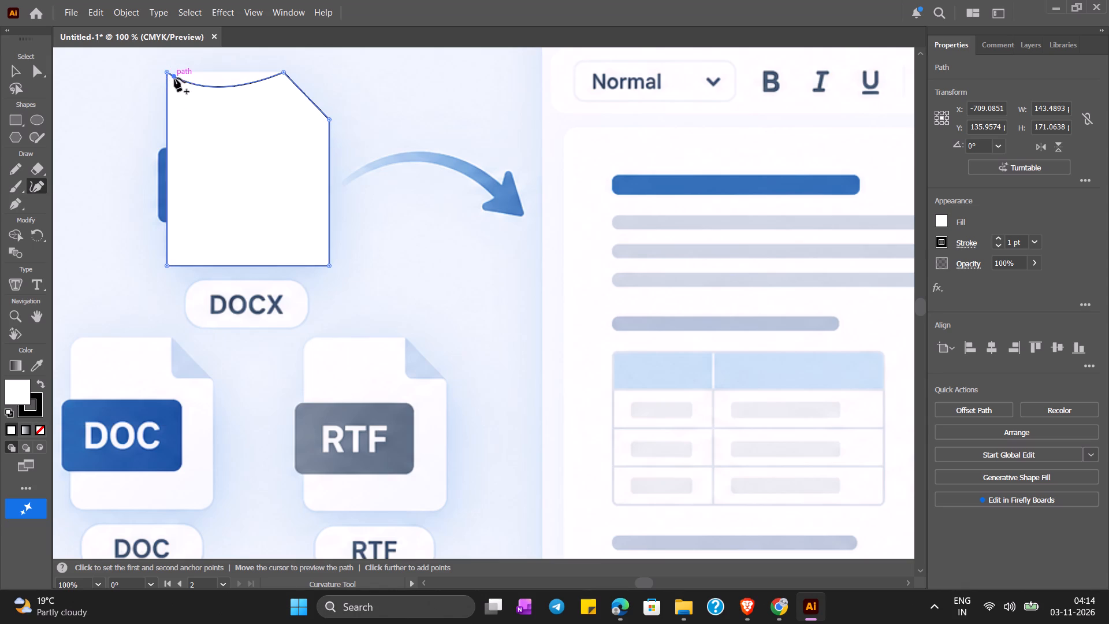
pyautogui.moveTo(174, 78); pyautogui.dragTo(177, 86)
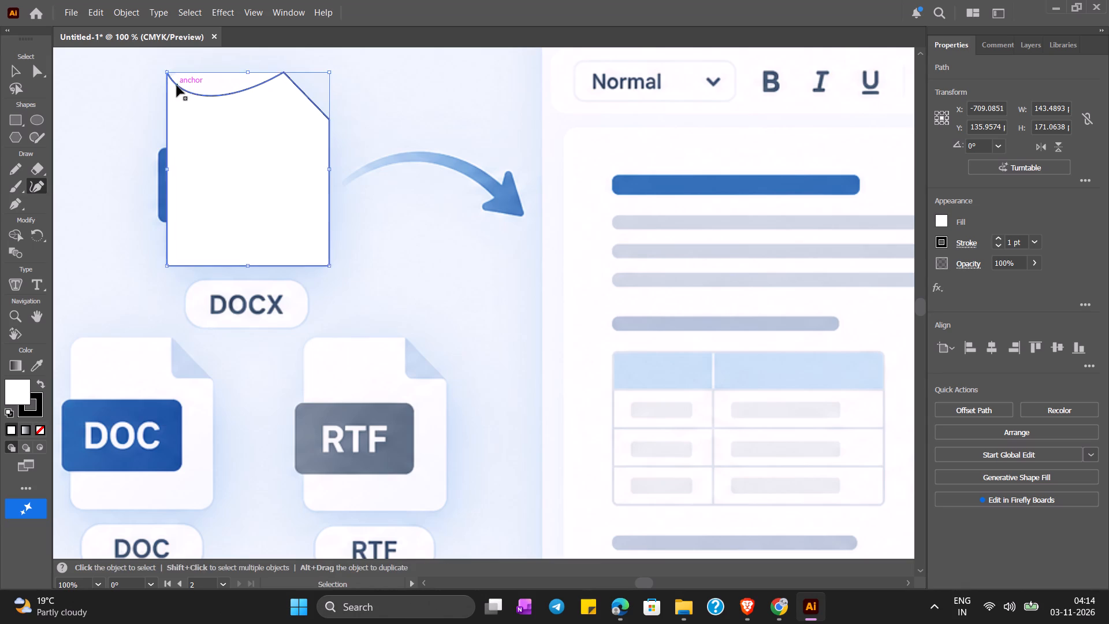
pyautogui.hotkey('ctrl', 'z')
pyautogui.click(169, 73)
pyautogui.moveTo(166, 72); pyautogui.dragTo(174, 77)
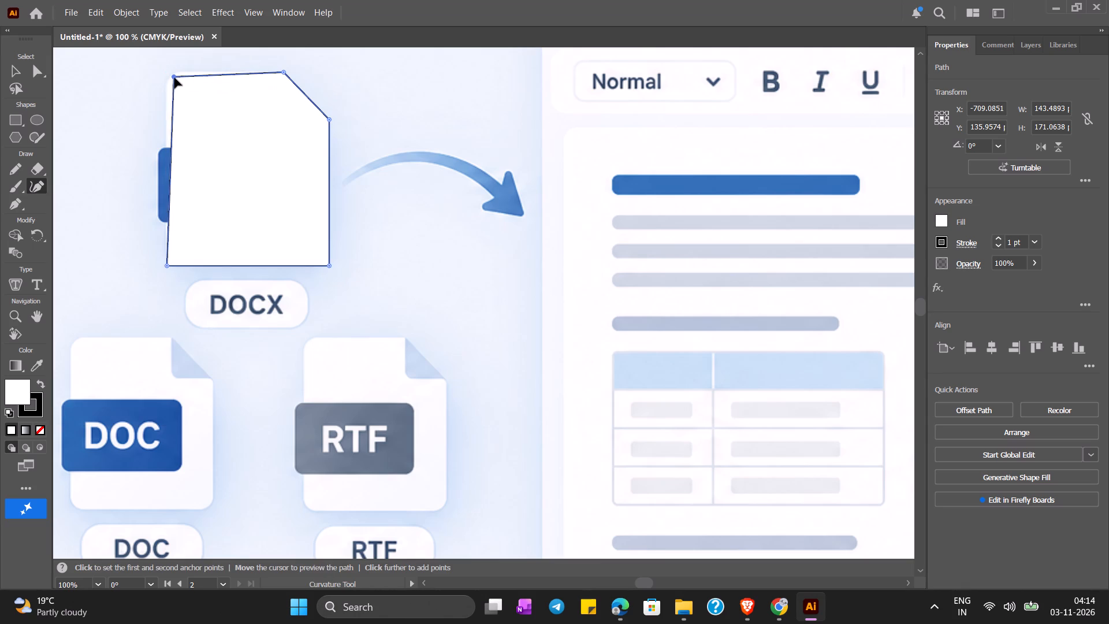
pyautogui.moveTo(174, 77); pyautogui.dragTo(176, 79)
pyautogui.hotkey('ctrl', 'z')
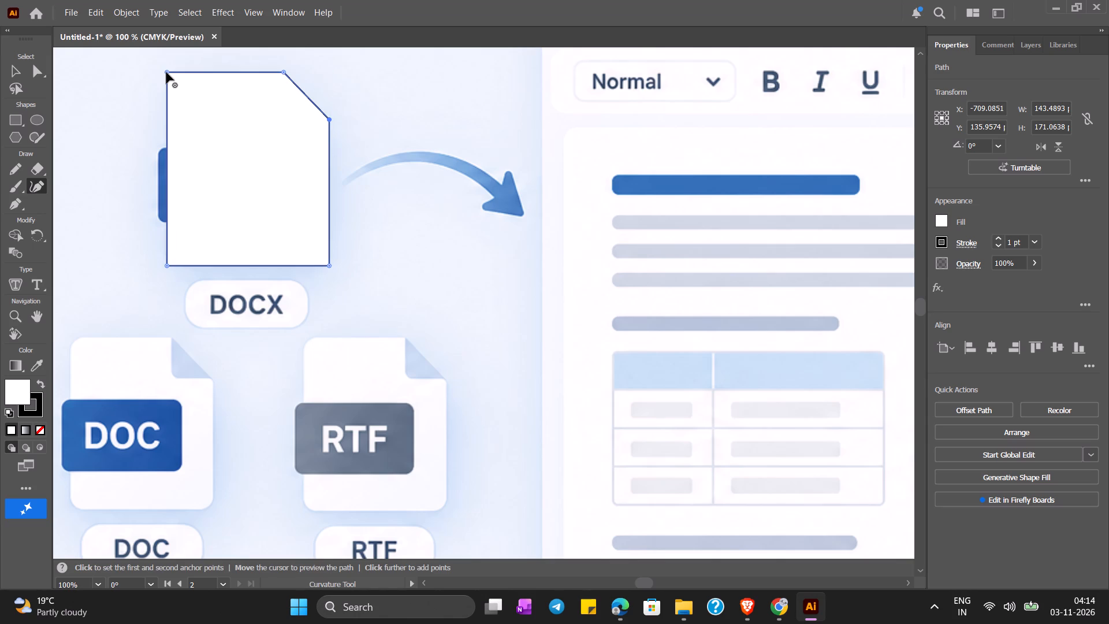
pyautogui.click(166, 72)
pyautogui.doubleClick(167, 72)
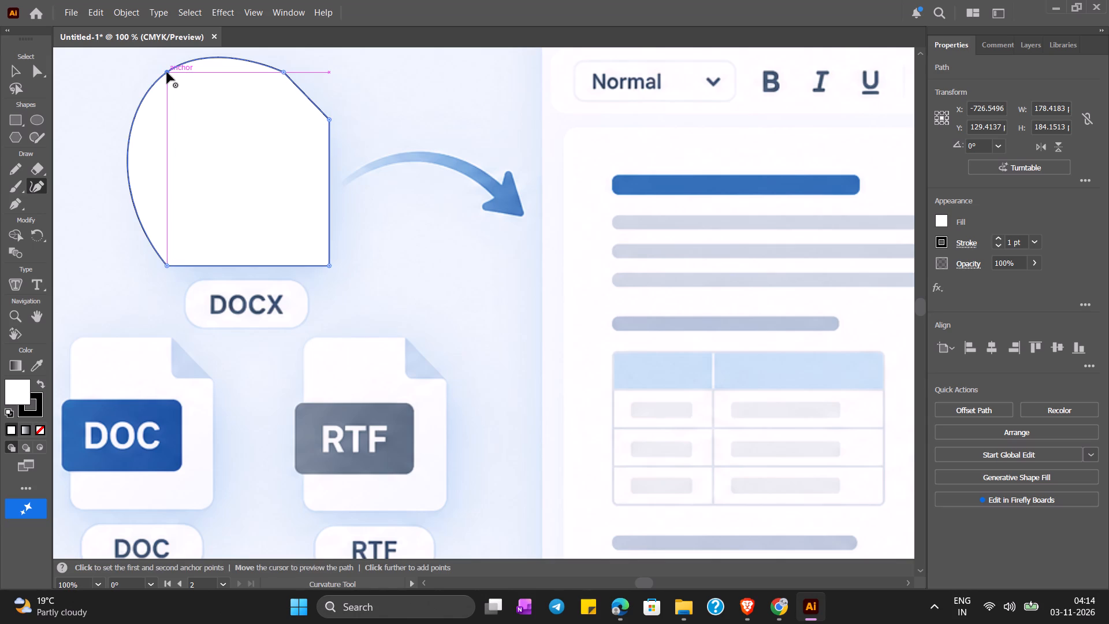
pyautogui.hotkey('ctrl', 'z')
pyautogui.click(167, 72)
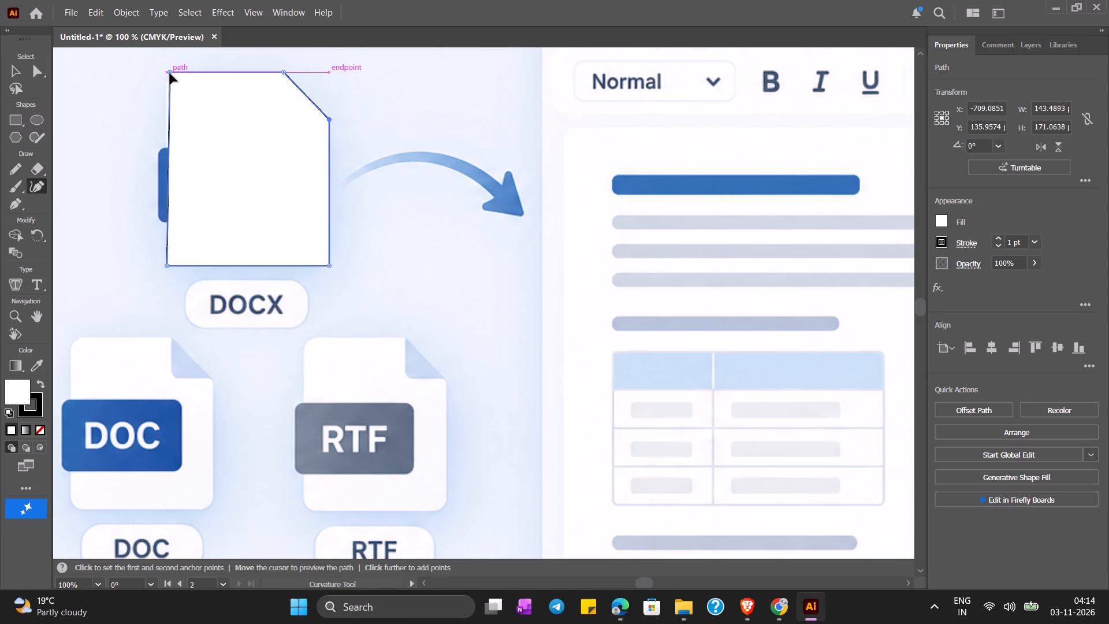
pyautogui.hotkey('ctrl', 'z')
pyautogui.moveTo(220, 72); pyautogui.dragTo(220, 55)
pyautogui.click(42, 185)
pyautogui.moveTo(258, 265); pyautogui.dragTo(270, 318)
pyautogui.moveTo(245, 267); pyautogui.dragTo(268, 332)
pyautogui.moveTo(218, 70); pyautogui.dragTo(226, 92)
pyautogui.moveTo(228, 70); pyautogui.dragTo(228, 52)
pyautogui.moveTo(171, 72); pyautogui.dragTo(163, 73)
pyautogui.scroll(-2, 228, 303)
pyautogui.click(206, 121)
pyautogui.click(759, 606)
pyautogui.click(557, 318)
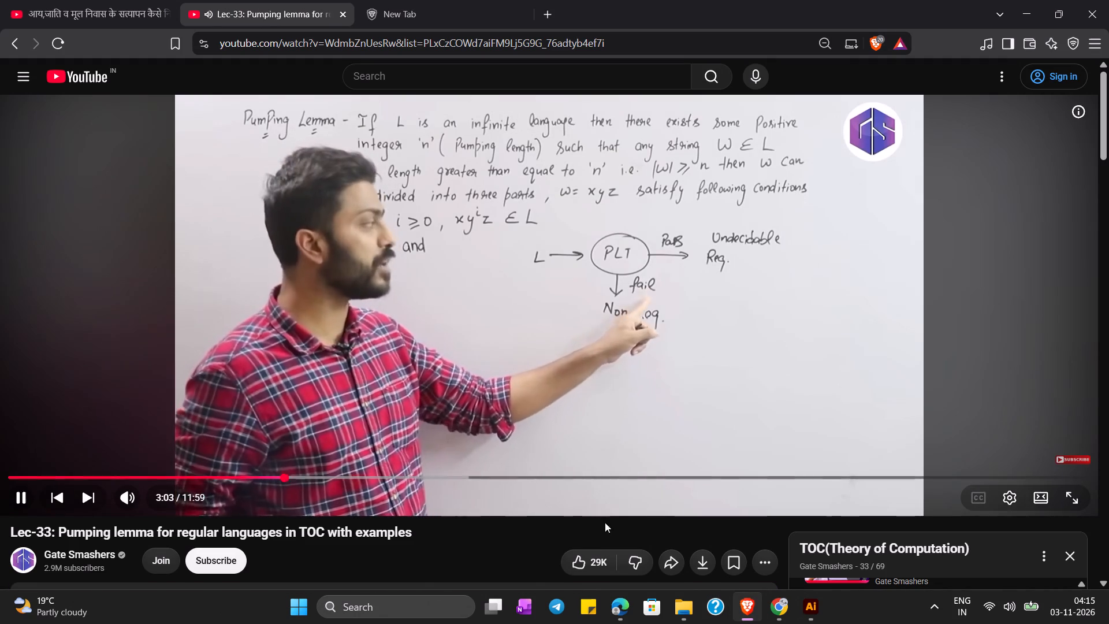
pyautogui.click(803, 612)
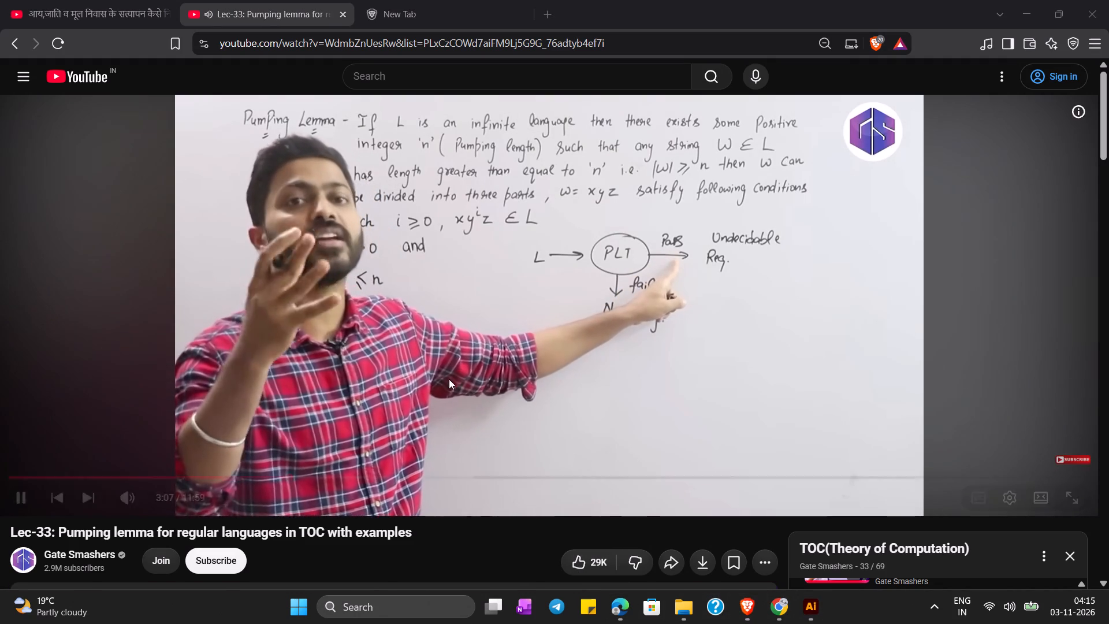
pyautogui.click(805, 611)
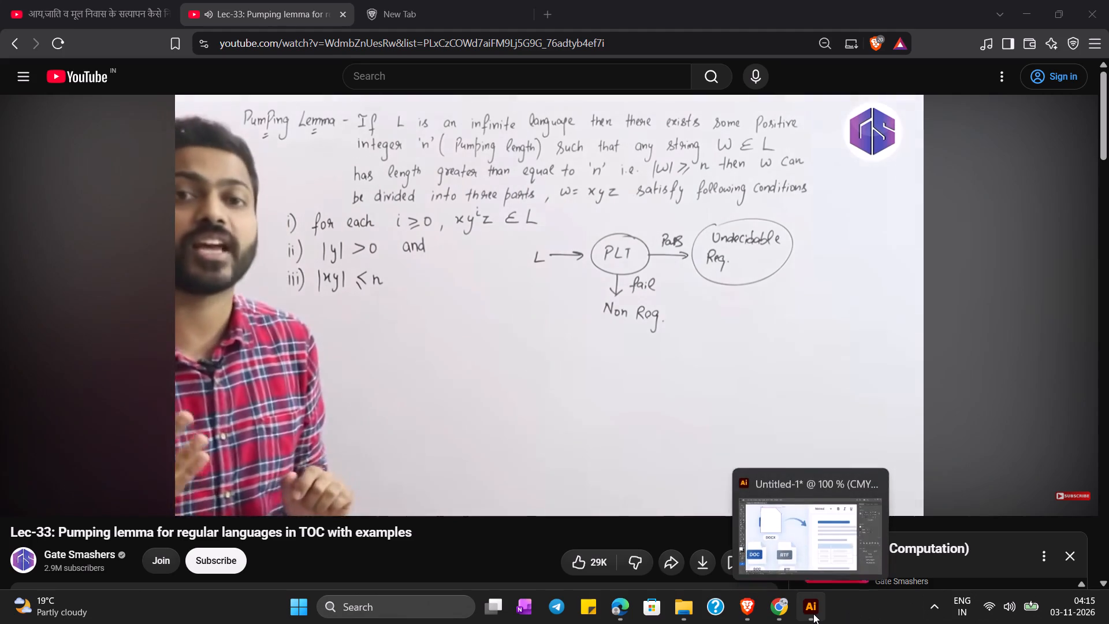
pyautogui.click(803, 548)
# Relaunch Illustrator and accept the recovery of the Untitled-1 document.
pyautogui.click(453, 609)
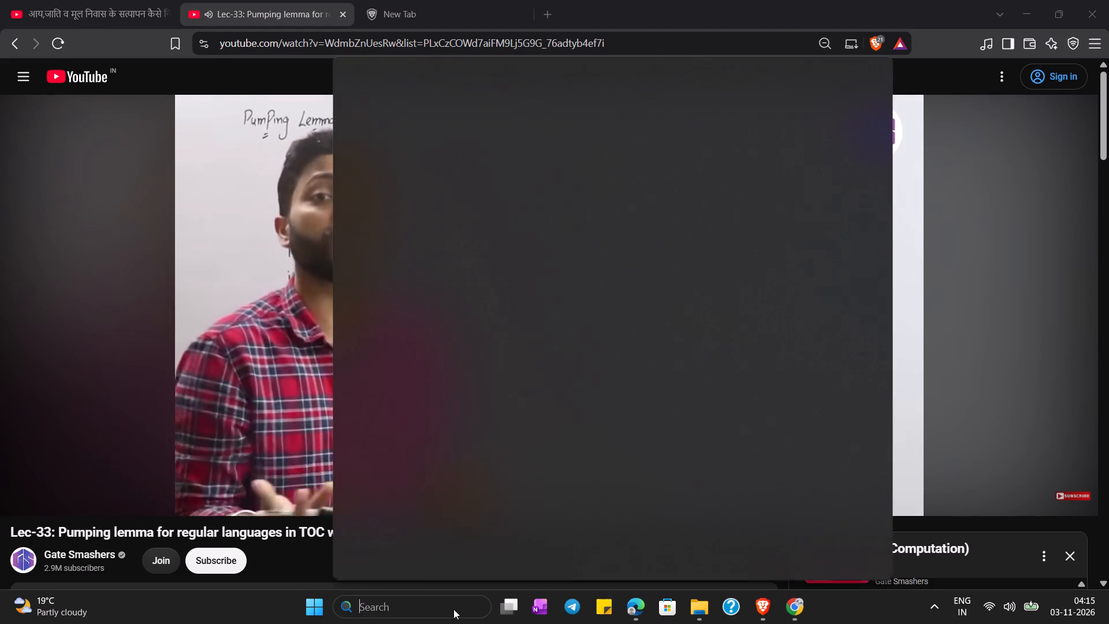
pyautogui.press('i')
pyautogui.click(505, 154)
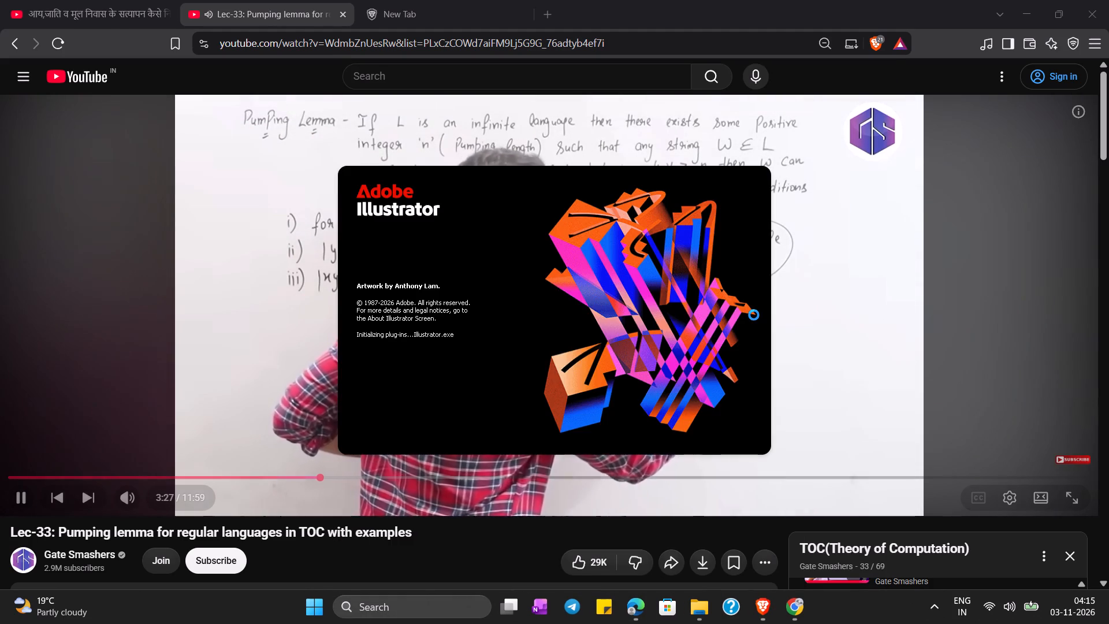
pyautogui.click(811, 608)
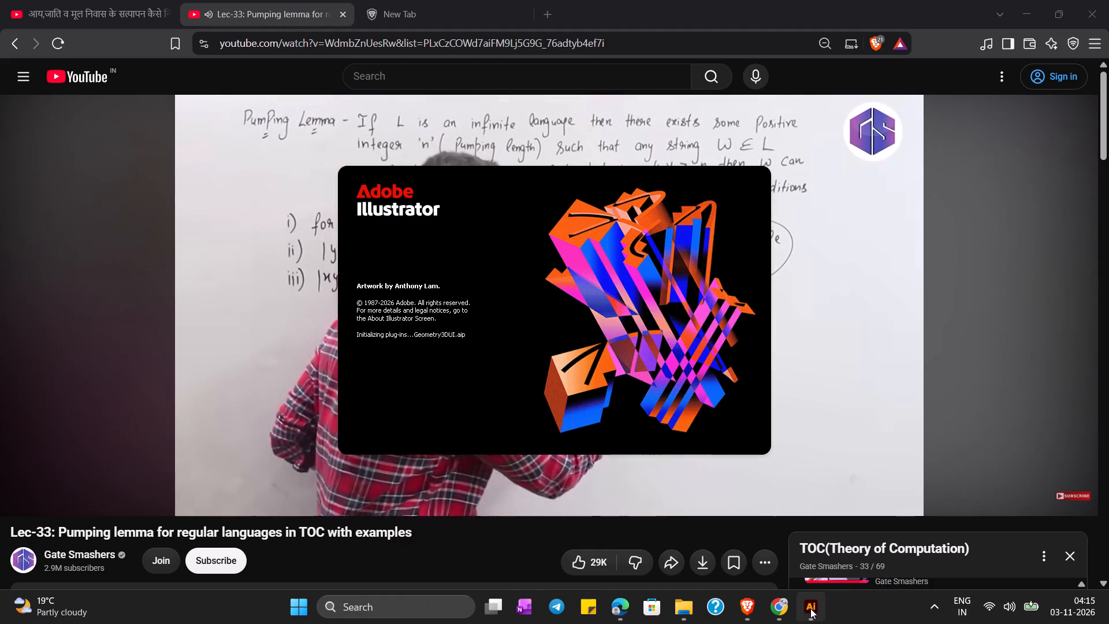
pyautogui.click(754, 601)
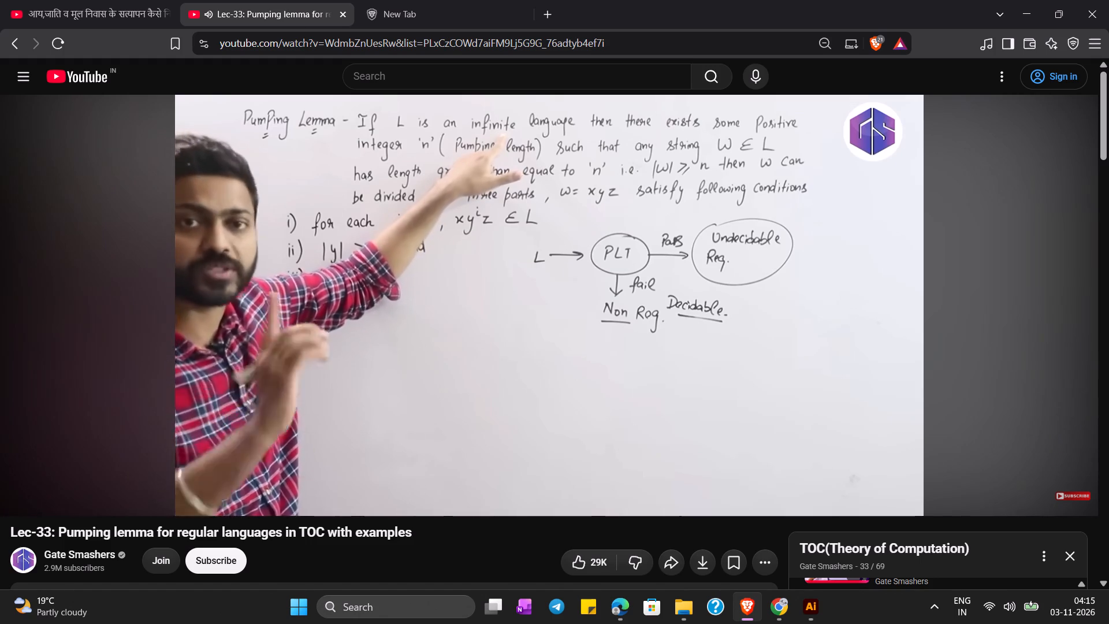
pyautogui.click(741, 347)
pyautogui.click(818, 606)
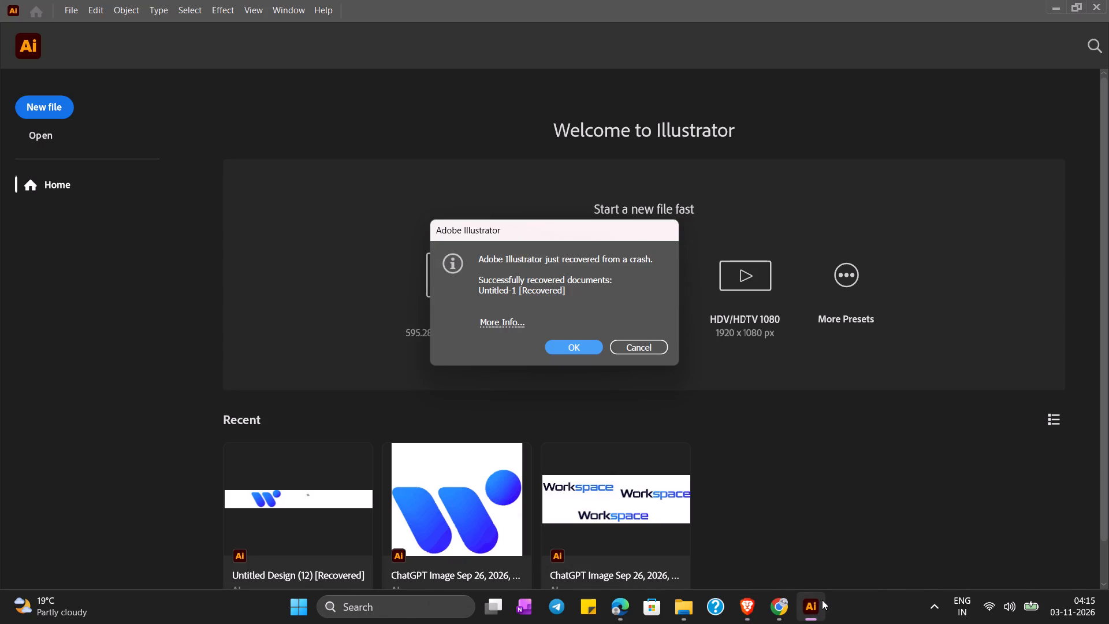
pyautogui.click(586, 350)
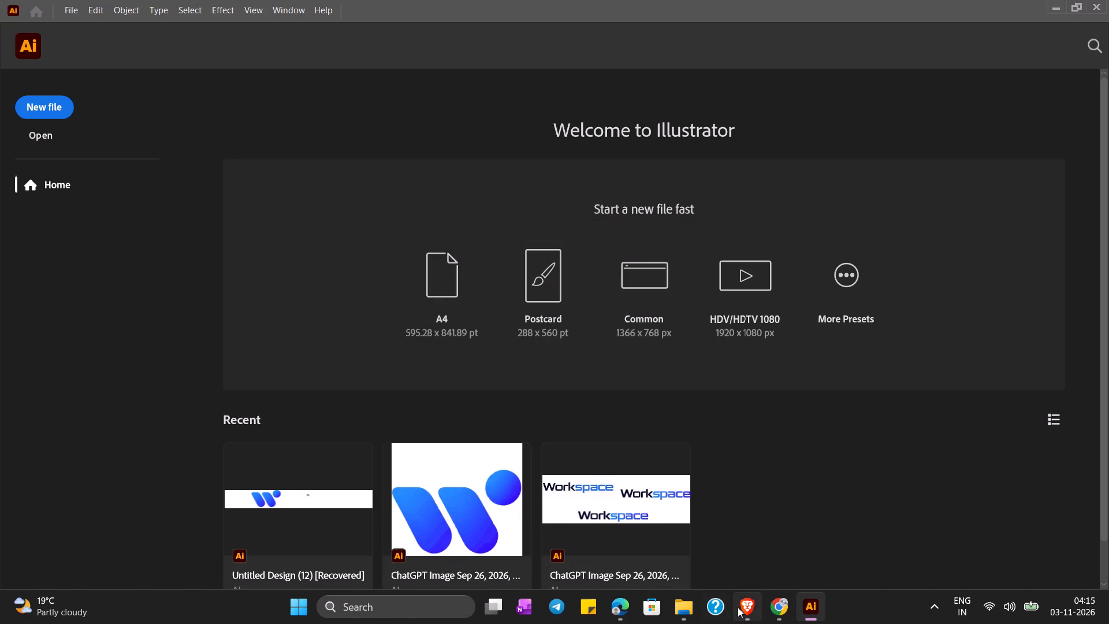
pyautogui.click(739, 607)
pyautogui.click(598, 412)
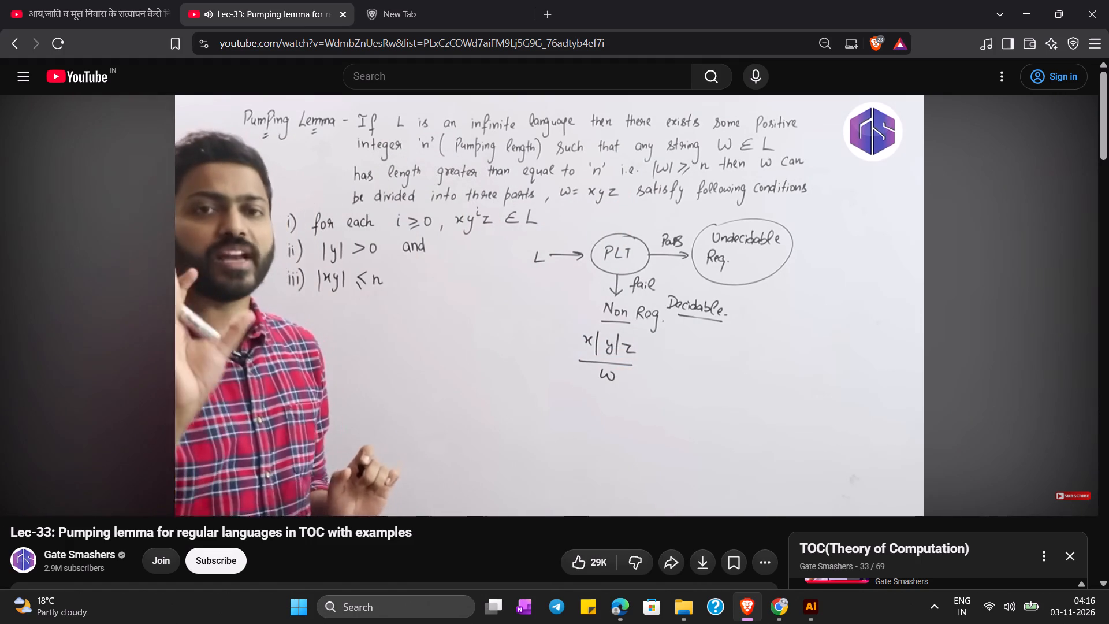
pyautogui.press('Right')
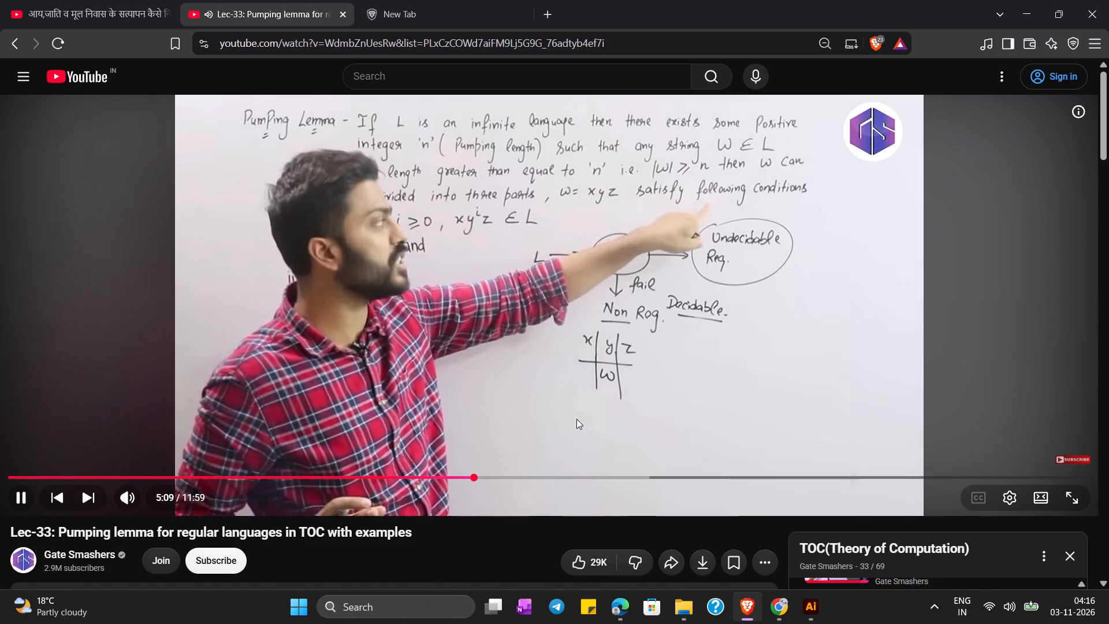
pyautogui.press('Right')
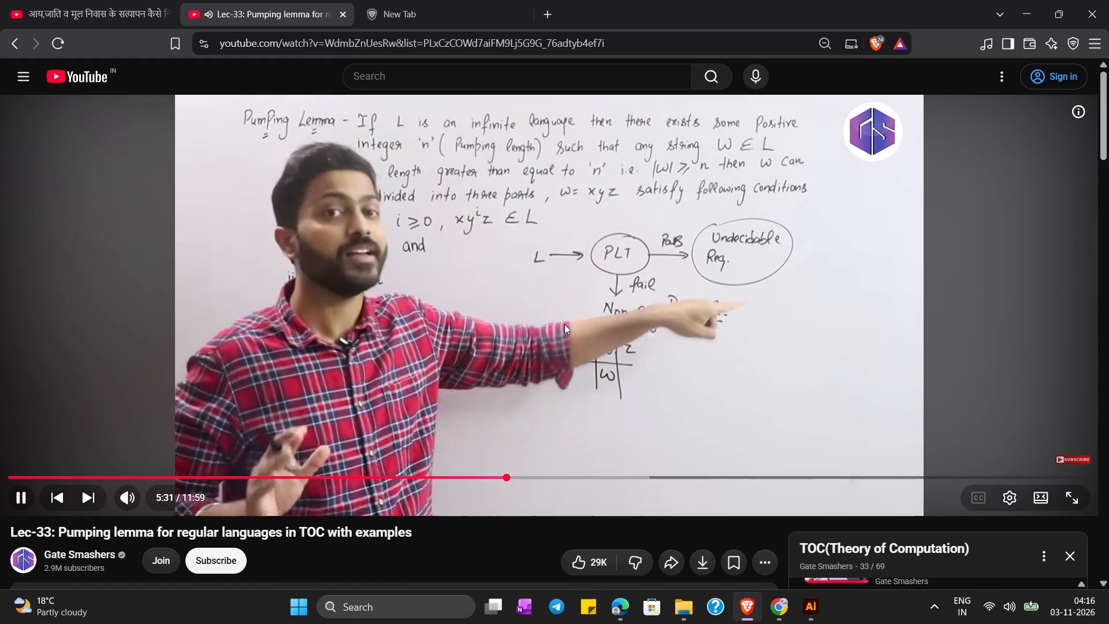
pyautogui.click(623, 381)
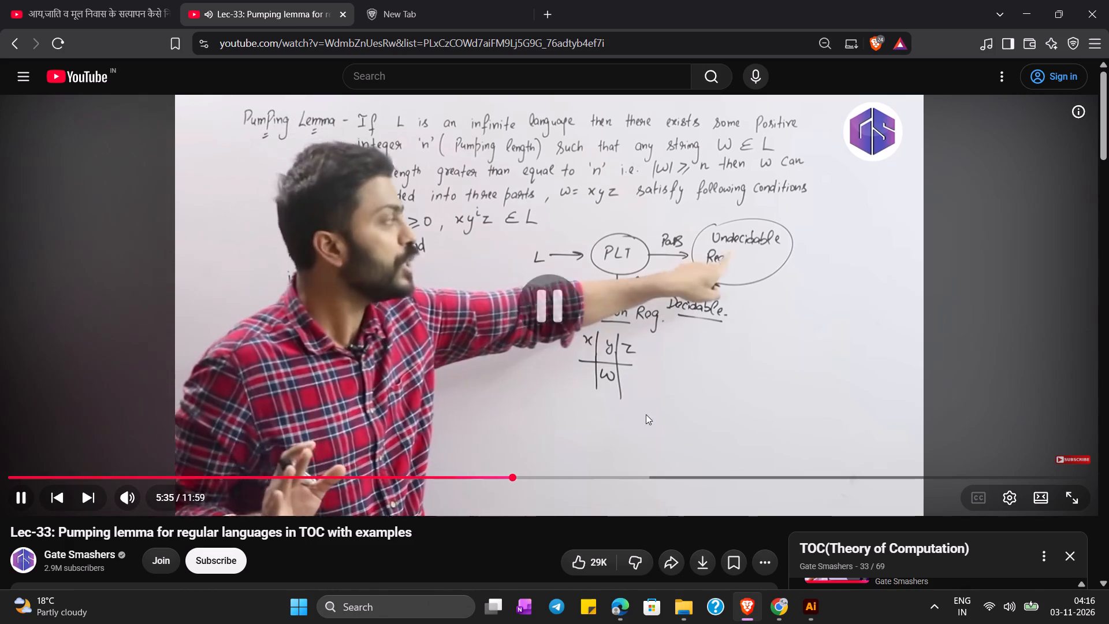
# Back in Illustrator, trace the DOCX page as a closed white Pen path with all four corners cut, about 141 x 169 pt.
pyautogui.click(809, 606)
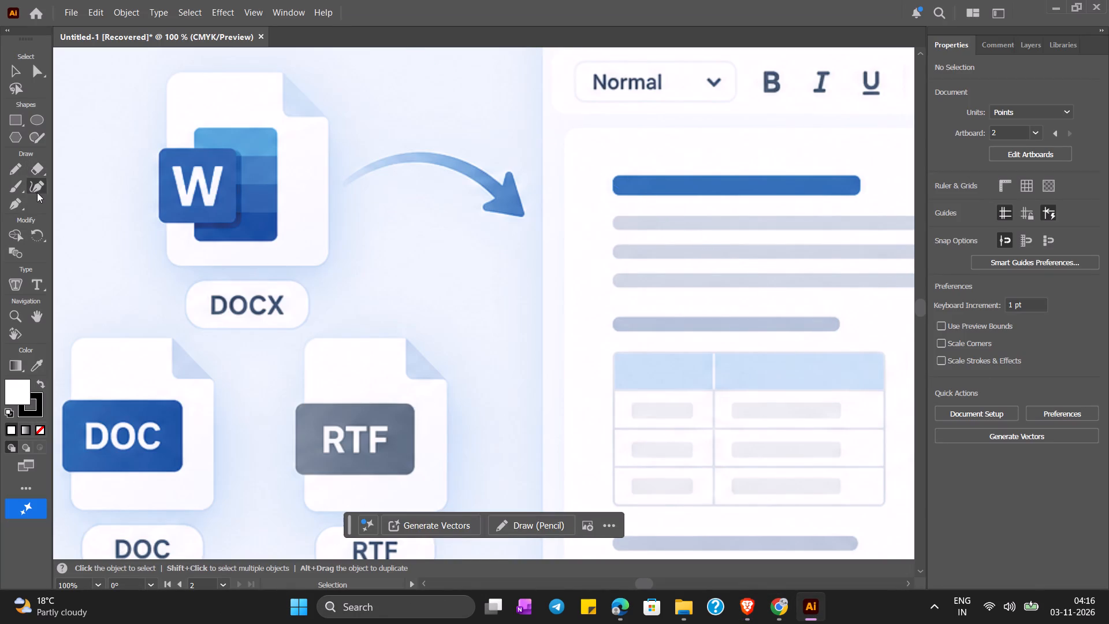
pyautogui.click(12, 202)
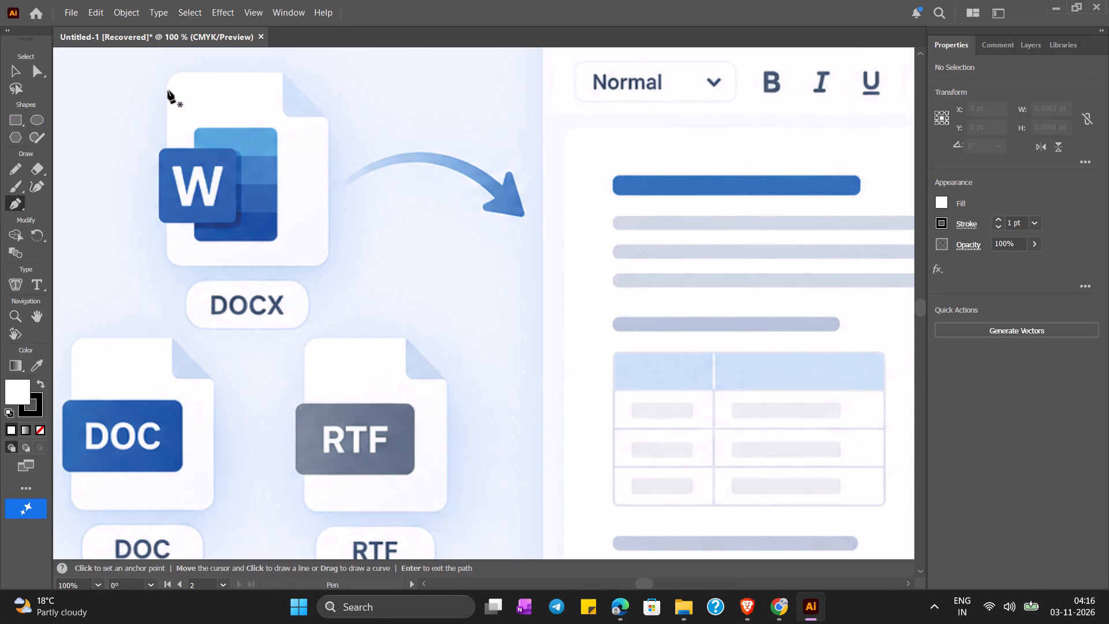
pyautogui.click(168, 89)
pyautogui.click(181, 73)
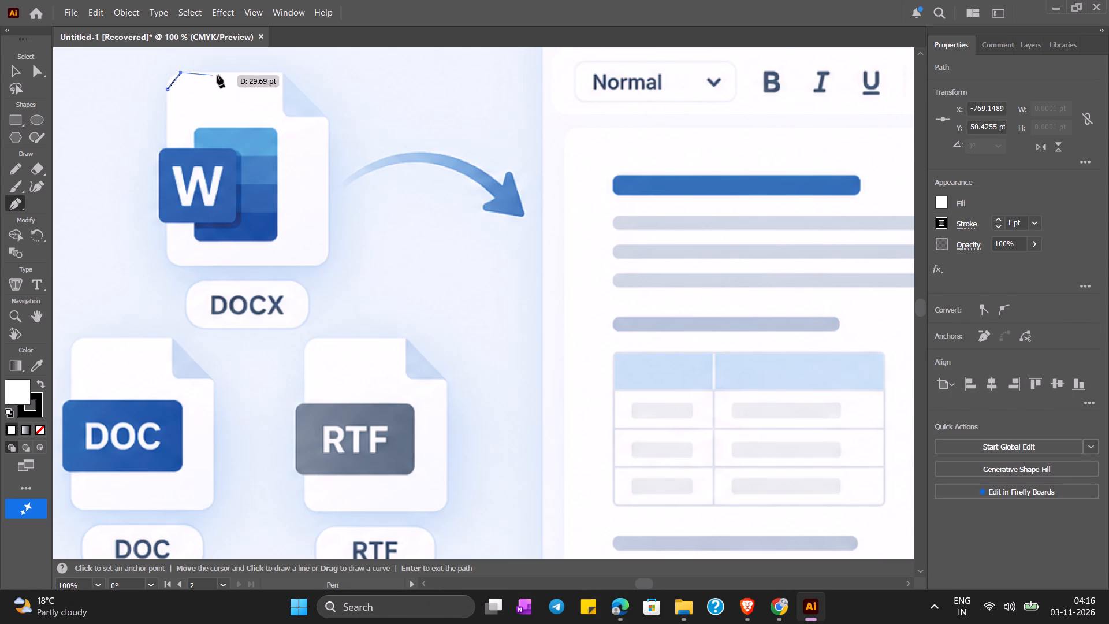
pyautogui.click(285, 72)
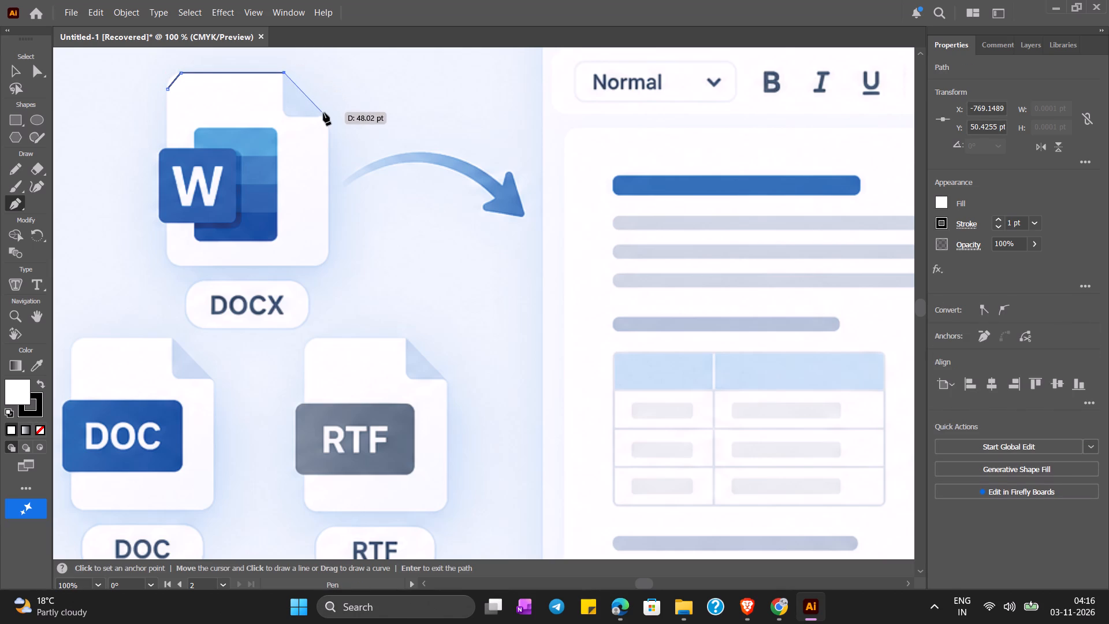
pyautogui.click(328, 117)
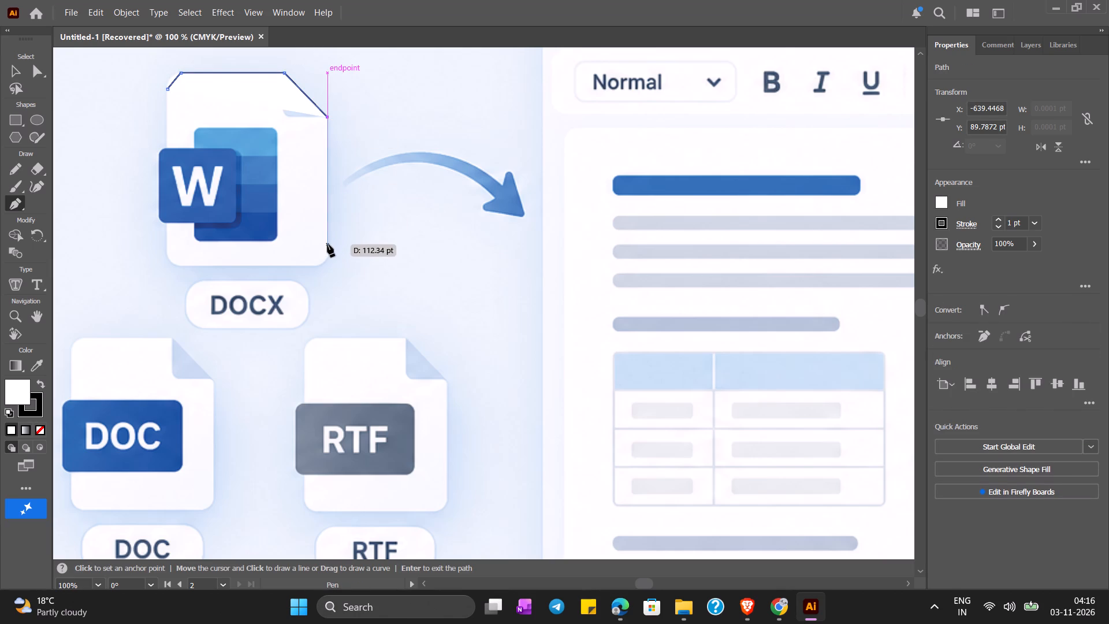
pyautogui.click(328, 244)
pyautogui.click(311, 264)
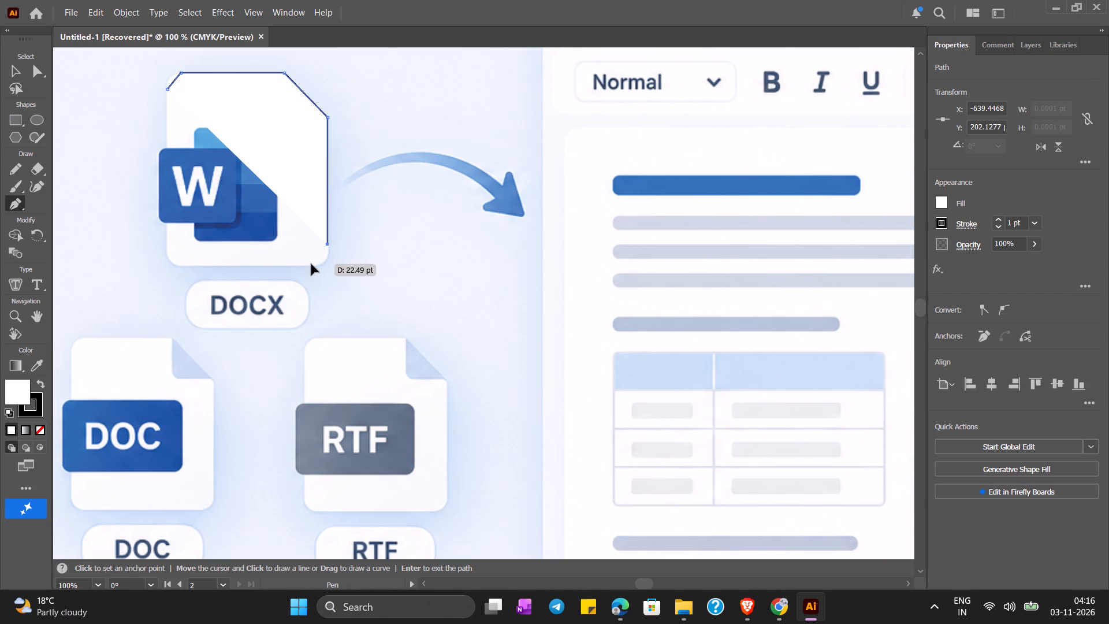
pyautogui.click(191, 263)
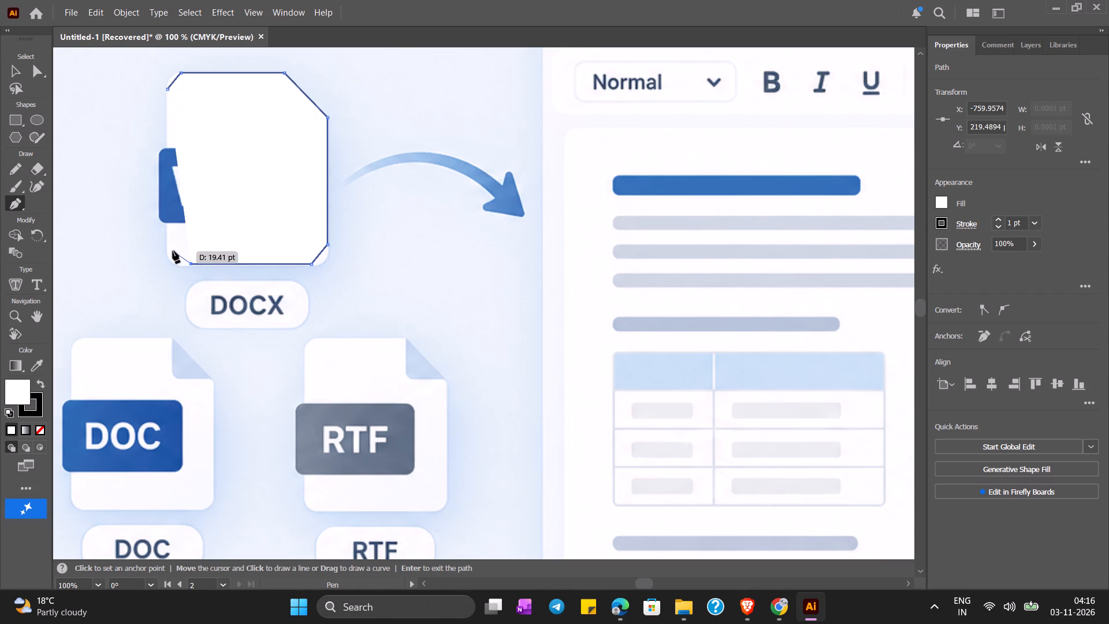
pyautogui.click(167, 245)
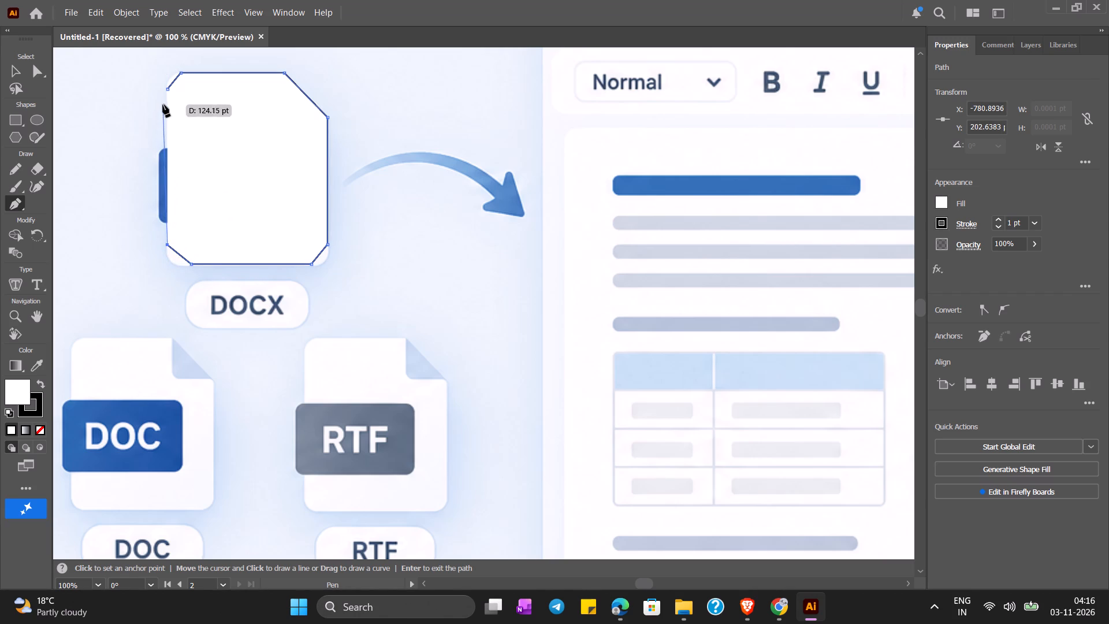
pyautogui.click(169, 89)
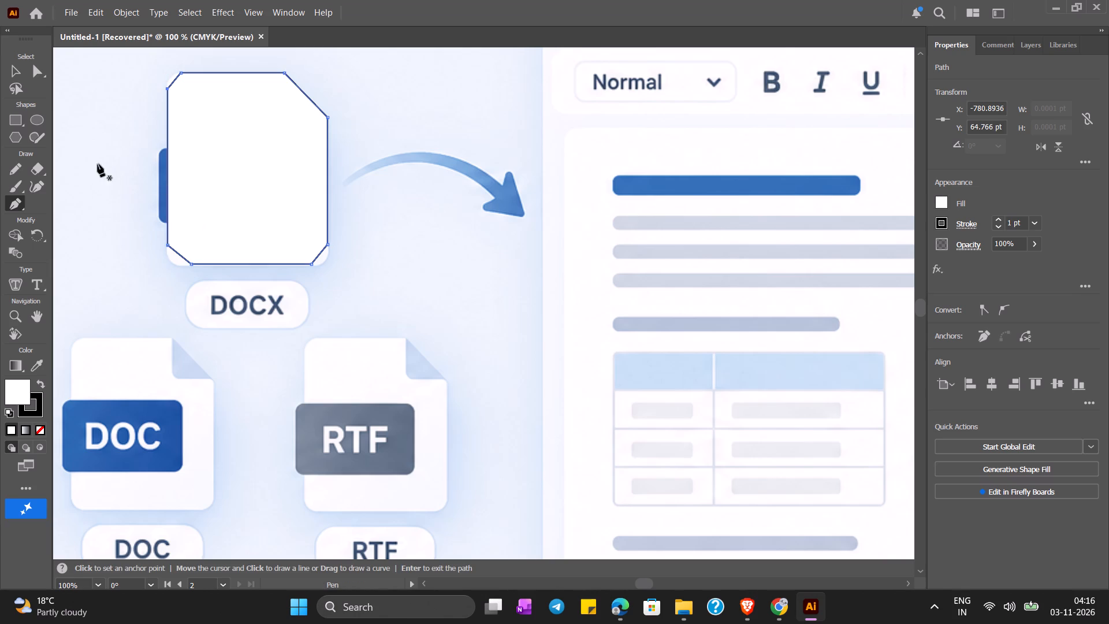
# Round the DOCX page outline's lower-left, lower-right and upper-left corners outward with the Curvature tool, keeping the upper-right cut straight.
pyautogui.click(35, 184)
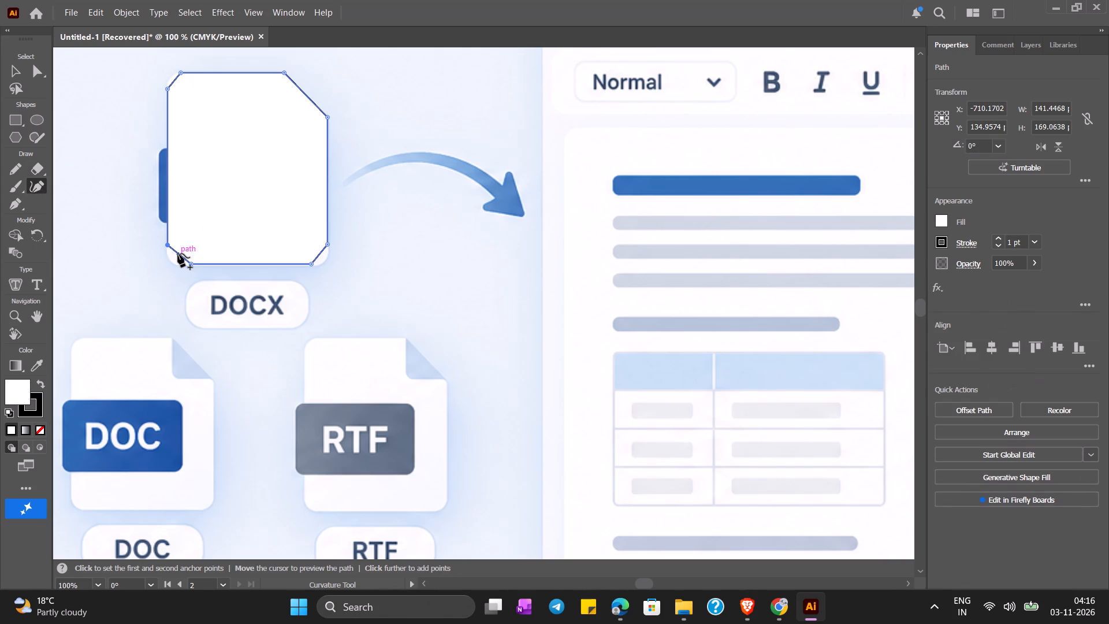
pyautogui.moveTo(178, 254); pyautogui.dragTo(172, 263)
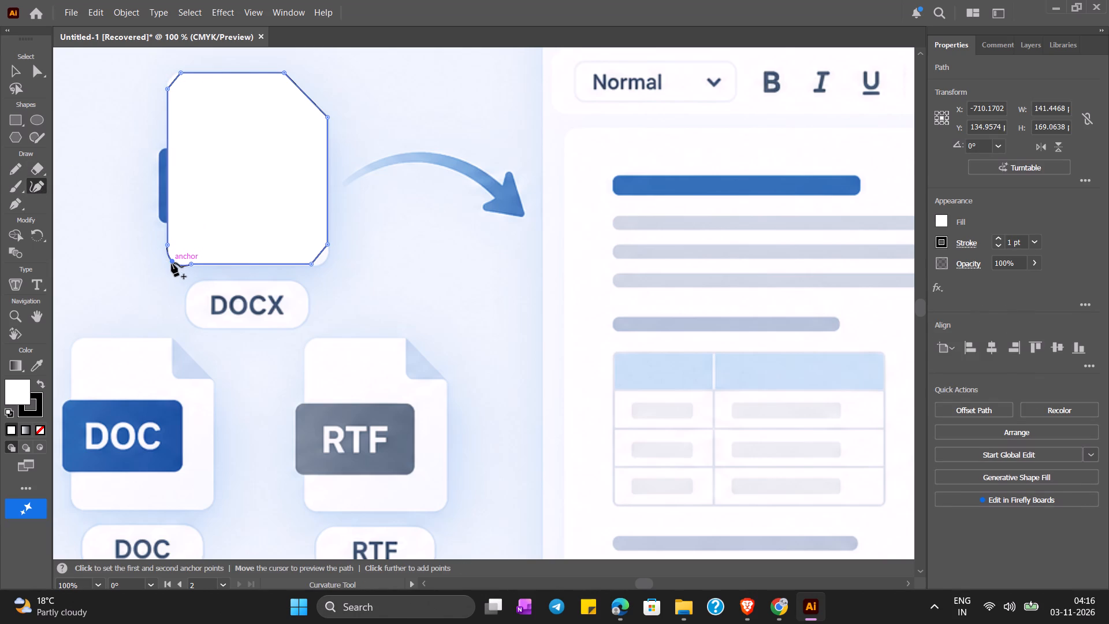
pyautogui.click(172, 259)
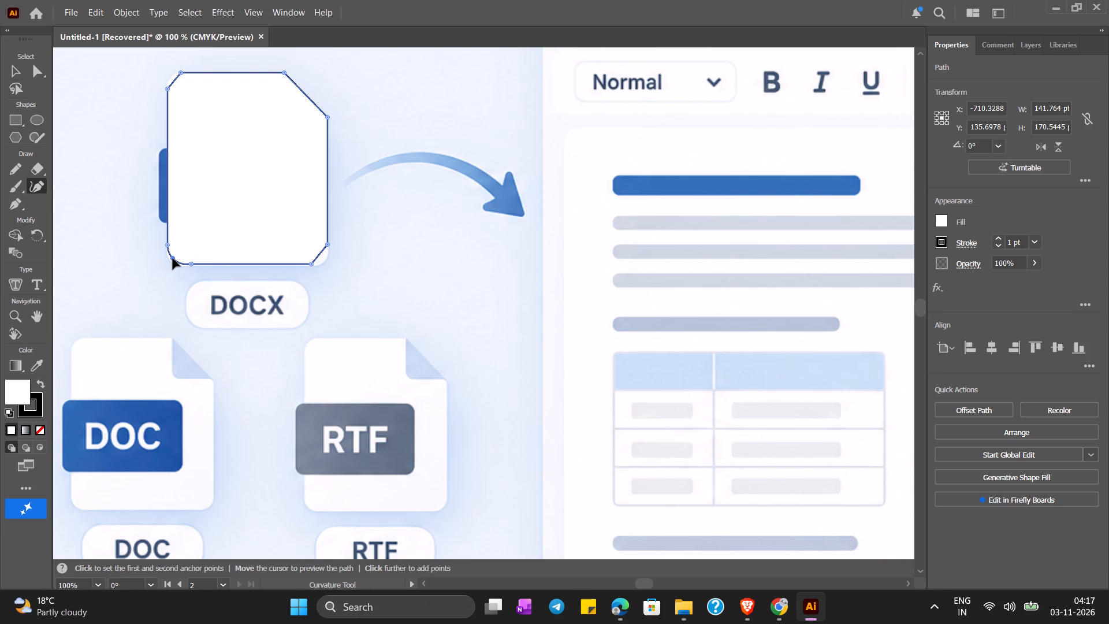
pyautogui.moveTo(318, 252); pyautogui.dragTo(322, 257)
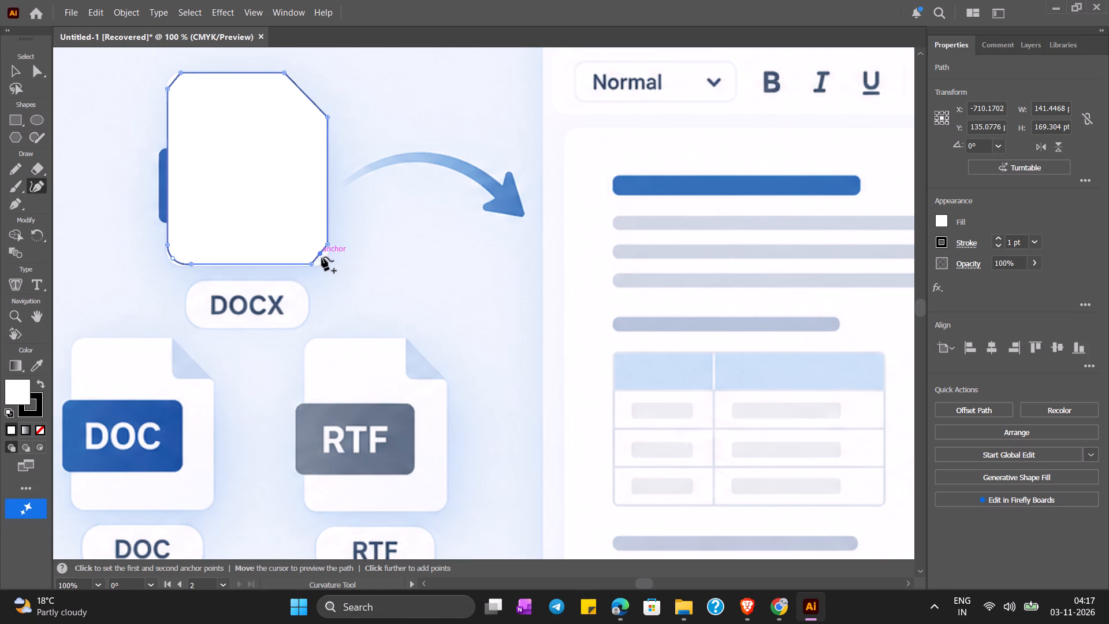
pyautogui.moveTo(322, 257); pyautogui.dragTo(322, 258)
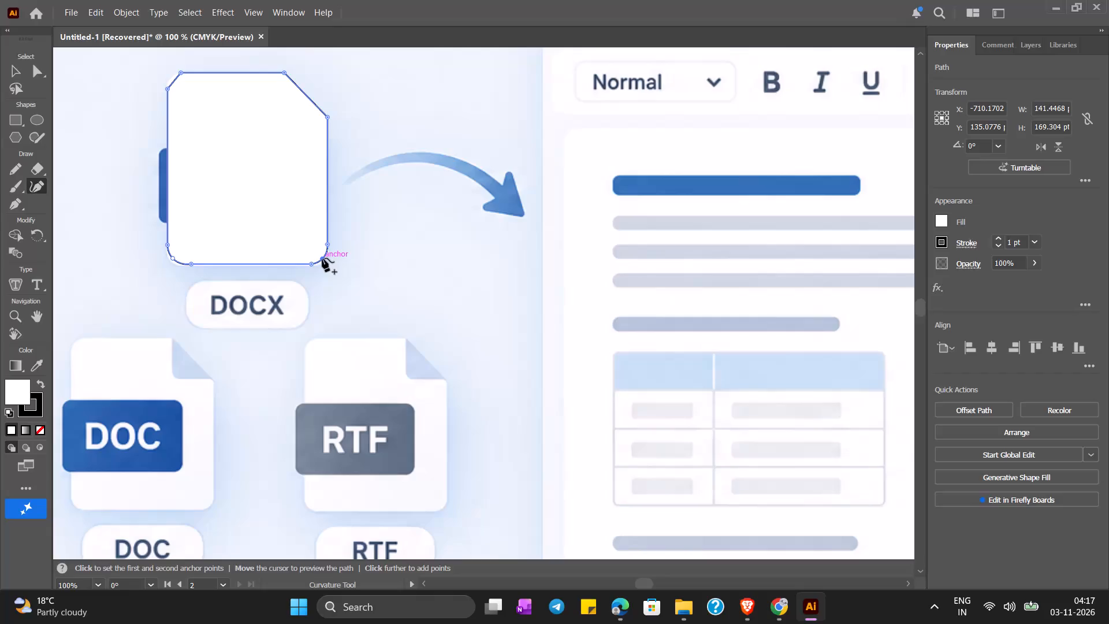
pyautogui.moveTo(322, 258); pyautogui.dragTo(325, 256)
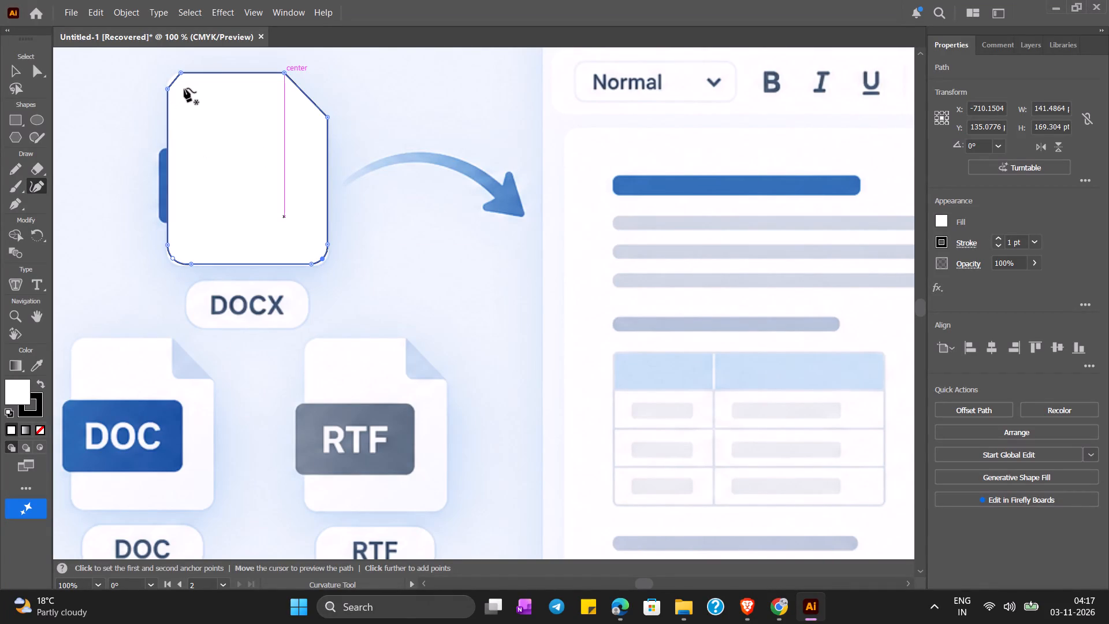
pyautogui.click(175, 79)
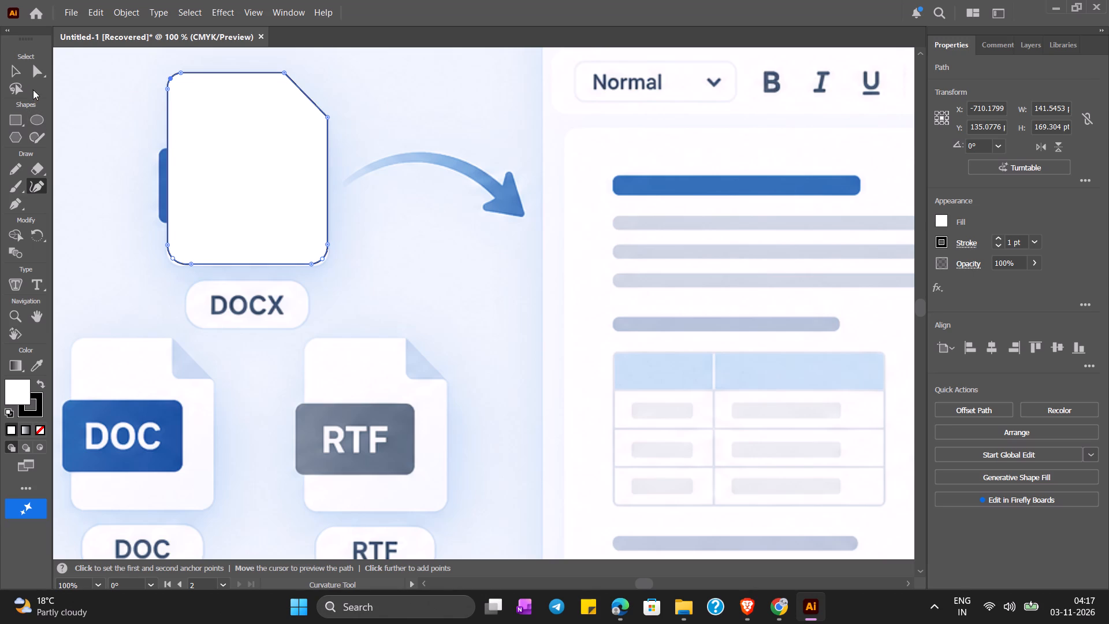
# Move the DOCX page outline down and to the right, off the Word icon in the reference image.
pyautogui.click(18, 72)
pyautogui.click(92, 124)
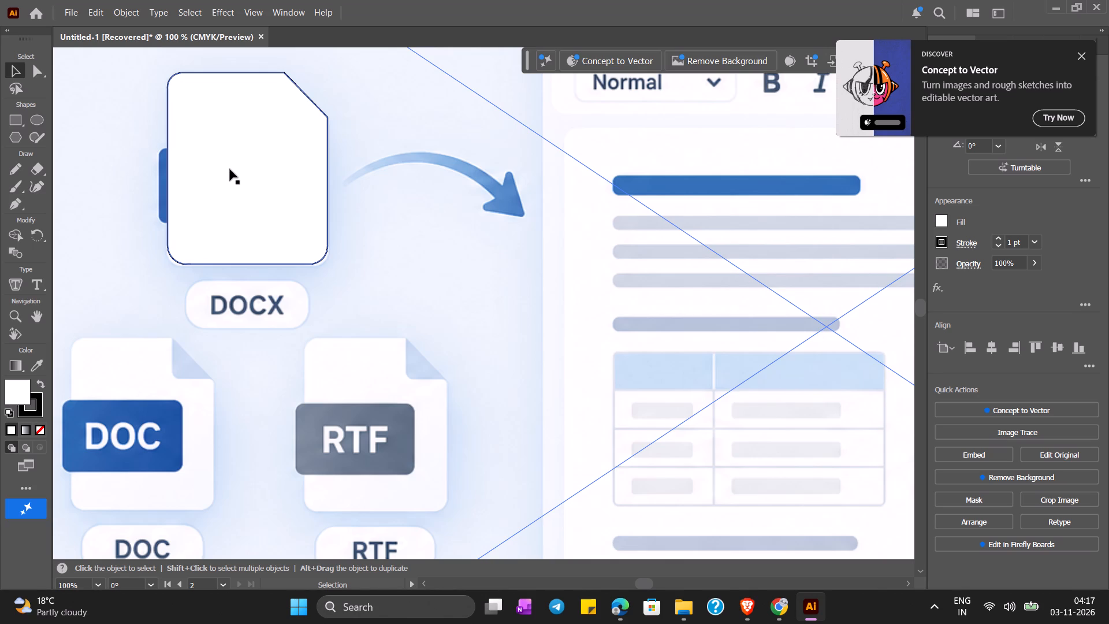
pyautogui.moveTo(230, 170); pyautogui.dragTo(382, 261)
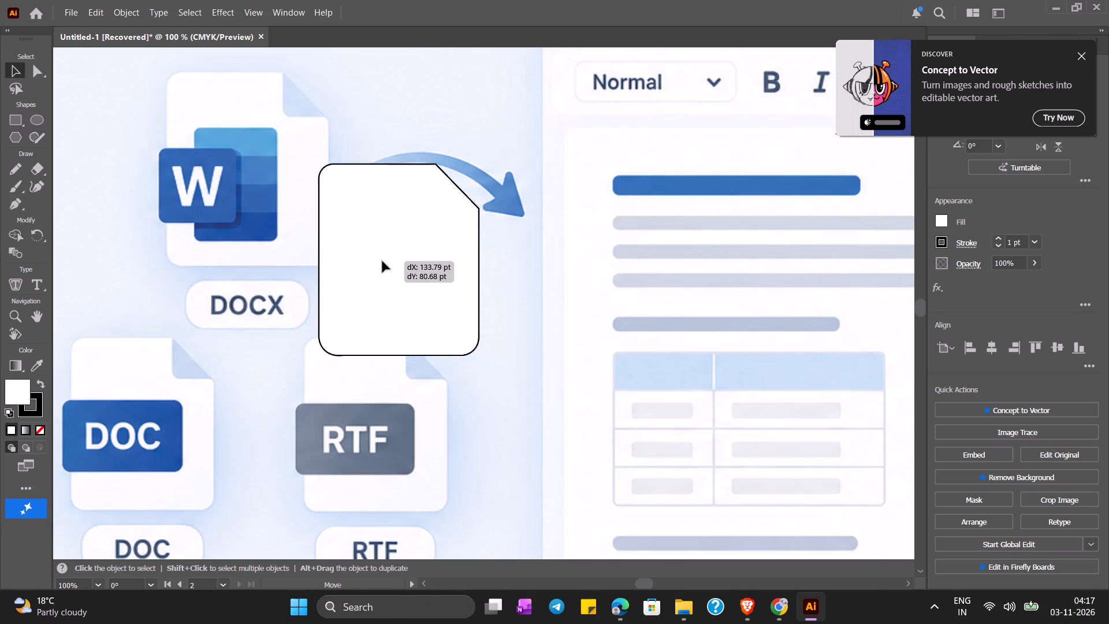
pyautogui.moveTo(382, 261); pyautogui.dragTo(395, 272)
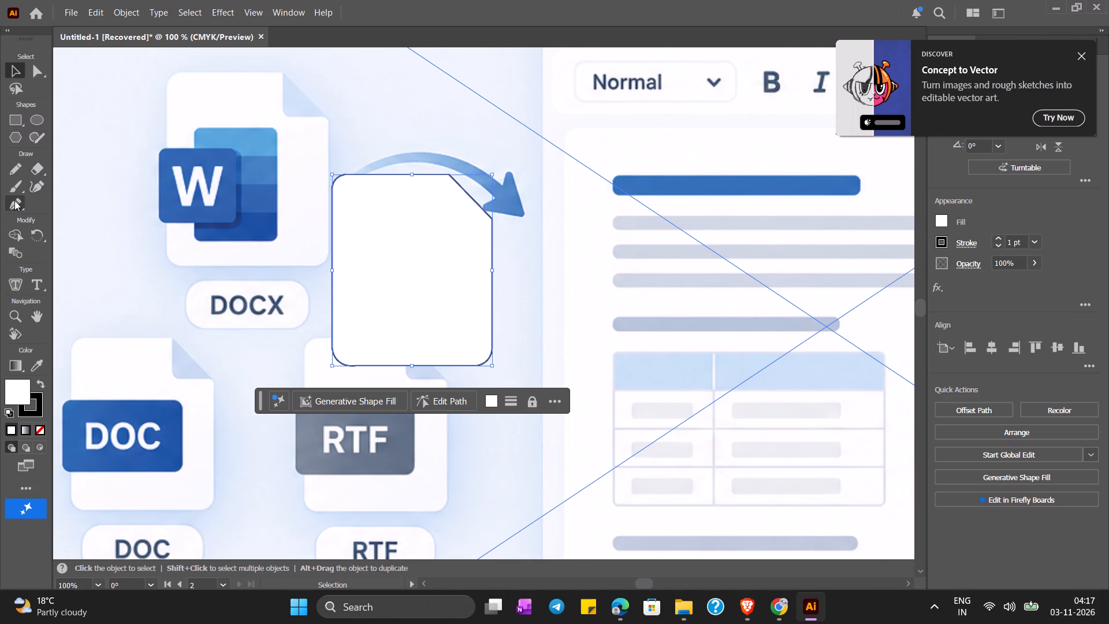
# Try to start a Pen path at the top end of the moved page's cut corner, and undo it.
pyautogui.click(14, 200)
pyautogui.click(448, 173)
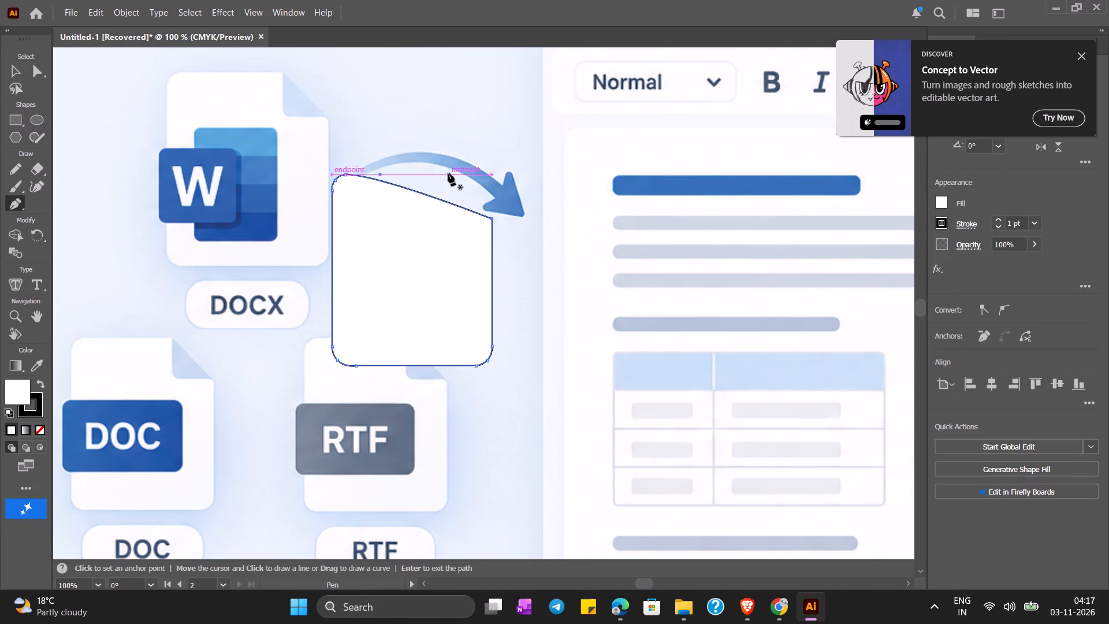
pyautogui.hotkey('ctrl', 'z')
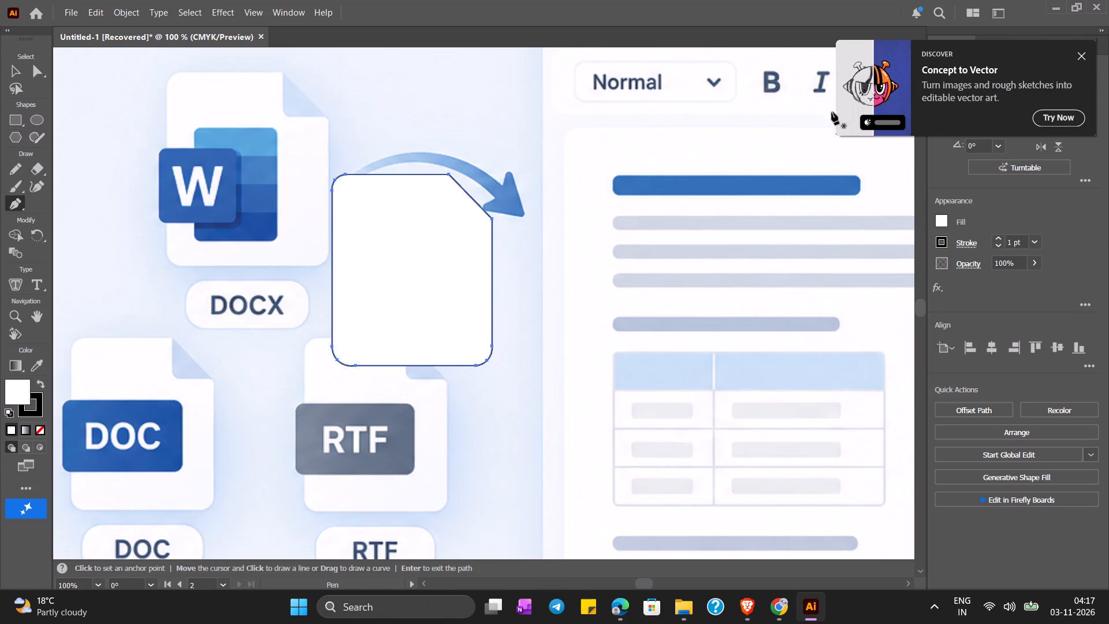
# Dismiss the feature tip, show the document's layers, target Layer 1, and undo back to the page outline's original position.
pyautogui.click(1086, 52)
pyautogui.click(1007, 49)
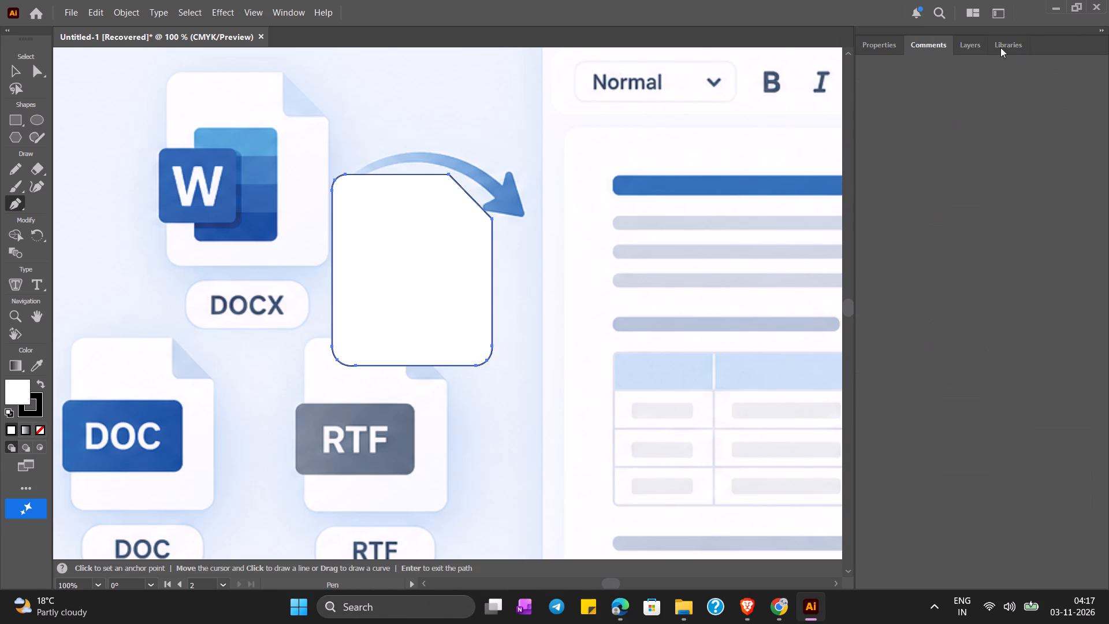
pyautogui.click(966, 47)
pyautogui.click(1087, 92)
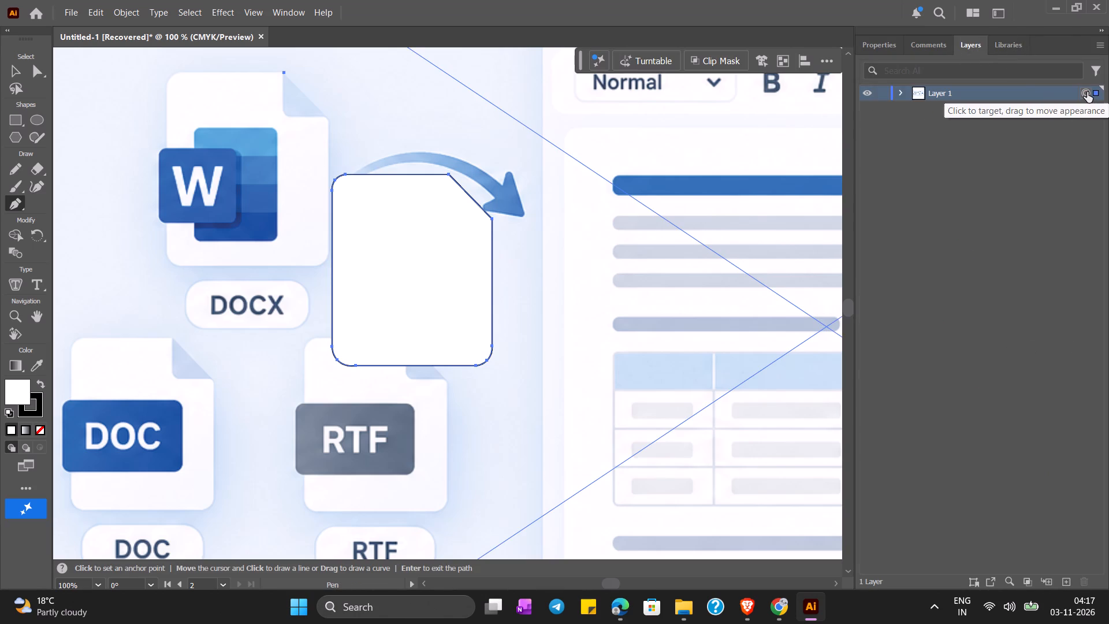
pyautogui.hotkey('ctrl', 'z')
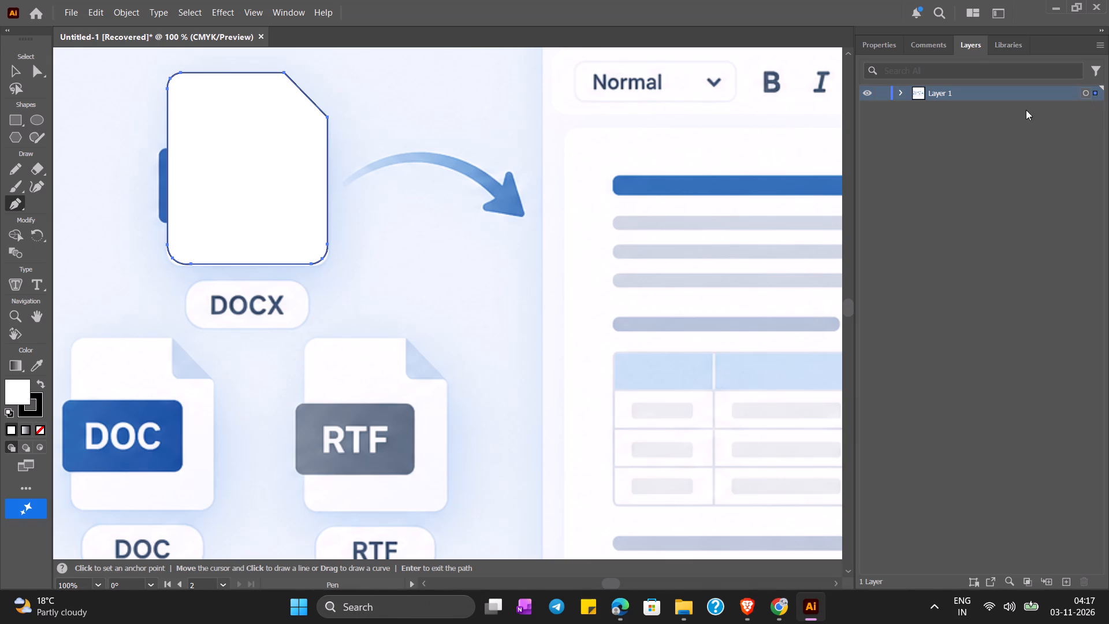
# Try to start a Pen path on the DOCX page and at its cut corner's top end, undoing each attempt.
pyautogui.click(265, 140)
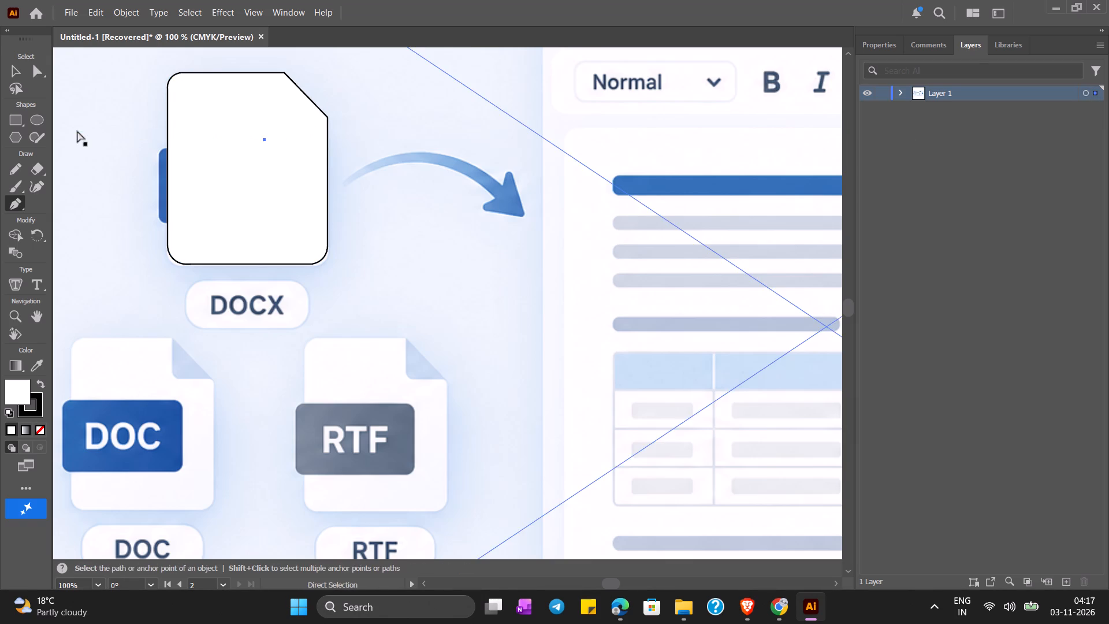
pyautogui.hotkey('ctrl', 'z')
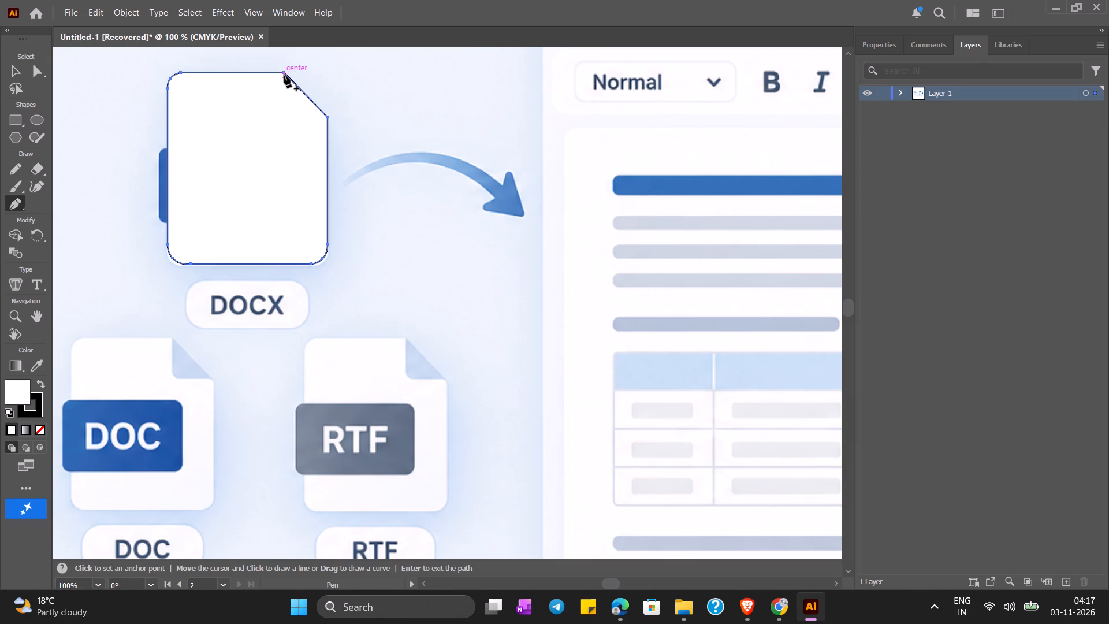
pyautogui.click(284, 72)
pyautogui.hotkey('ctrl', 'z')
# Lock the DOCX page outline, the topmost path in Layer 1.
pyautogui.rightClick(185, 151)
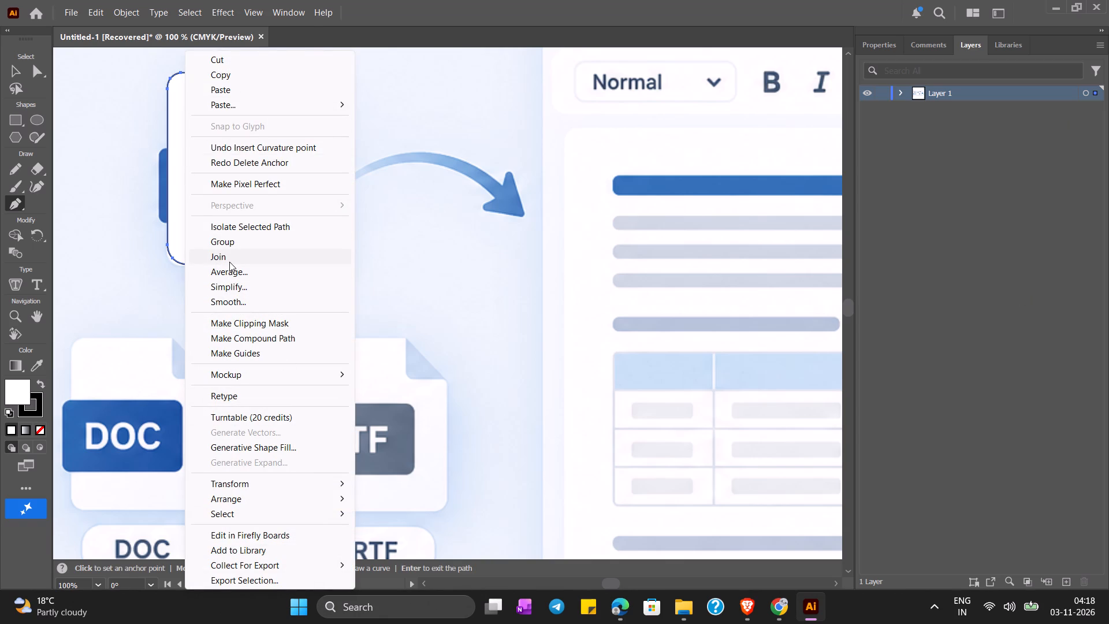
pyautogui.click(12, 65)
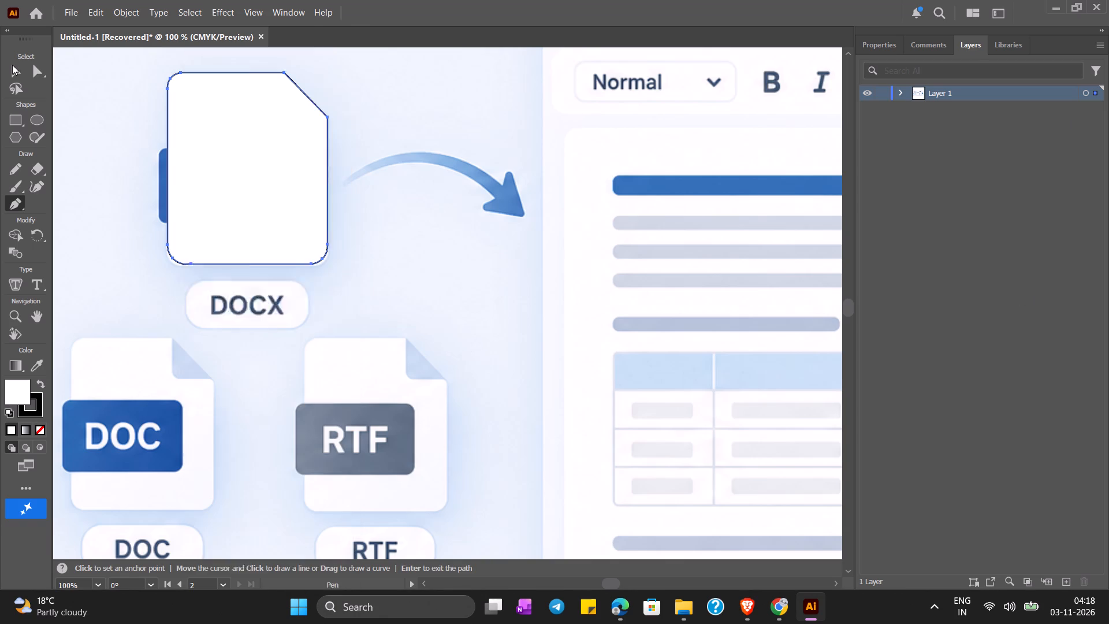
pyautogui.click(12, 65)
pyautogui.click(279, 132)
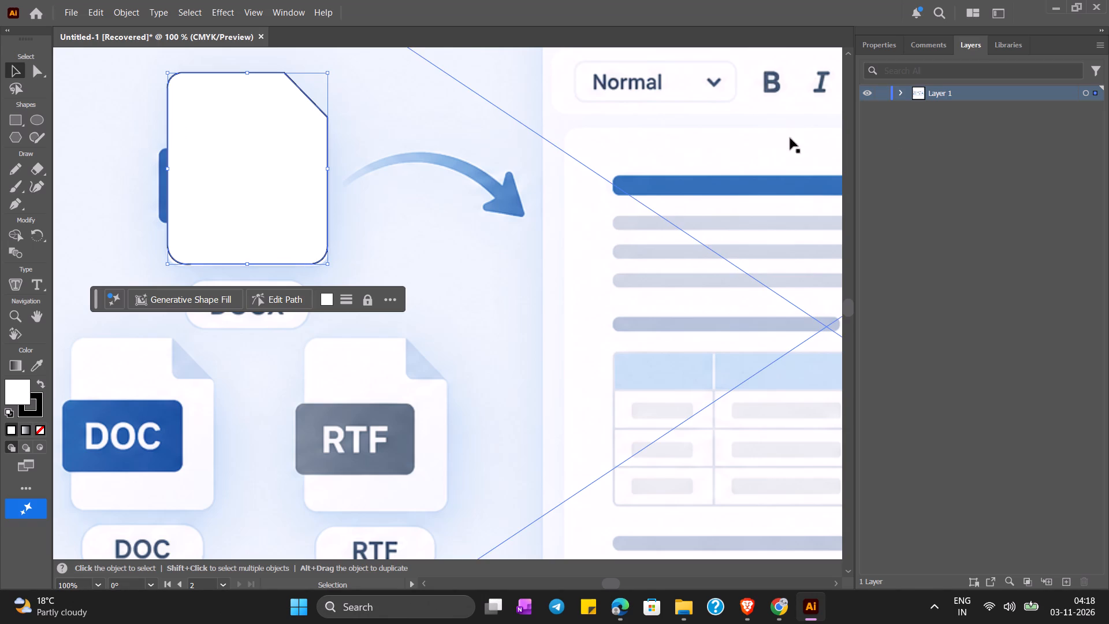
pyautogui.click(899, 90)
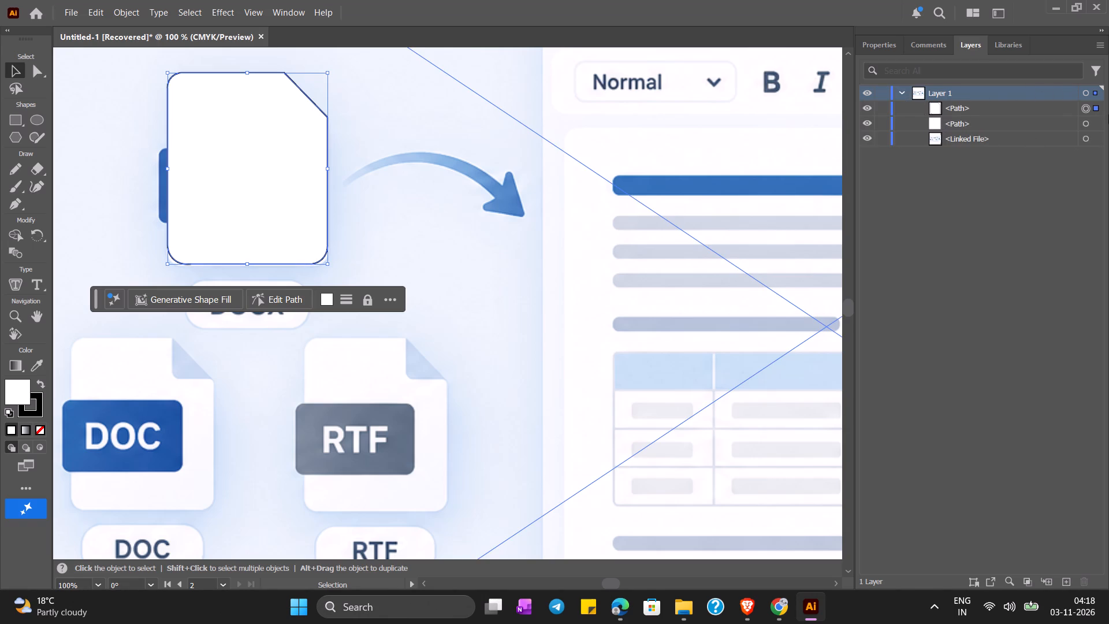
pyautogui.click(1084, 110)
pyautogui.click(1093, 110)
pyautogui.click(985, 106)
pyautogui.doubleClick(985, 106)
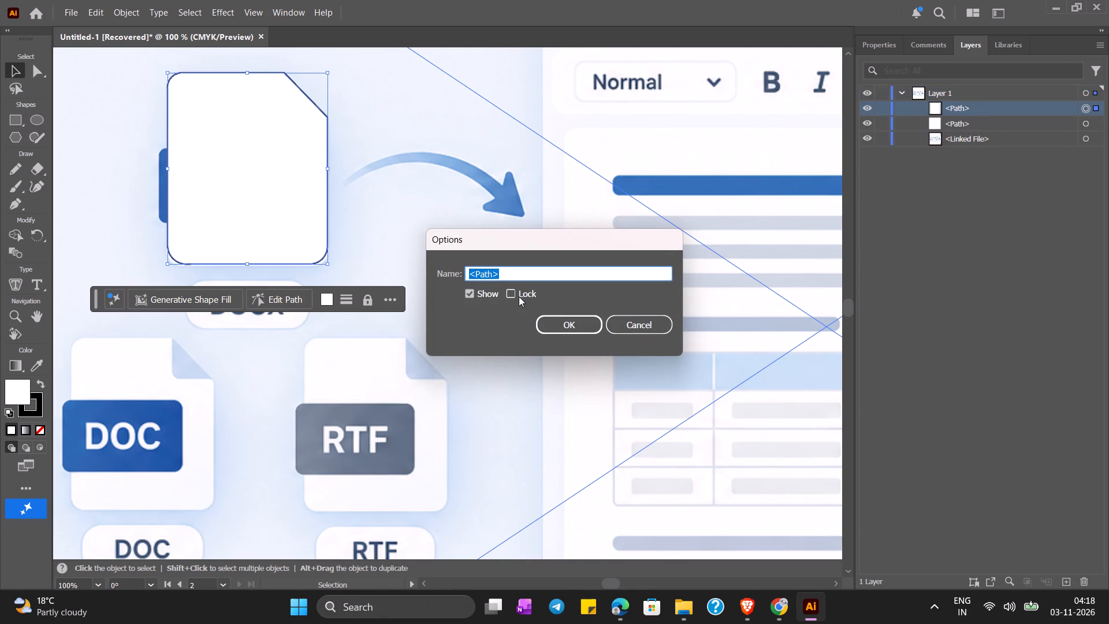
pyautogui.click(513, 292)
pyautogui.click(569, 328)
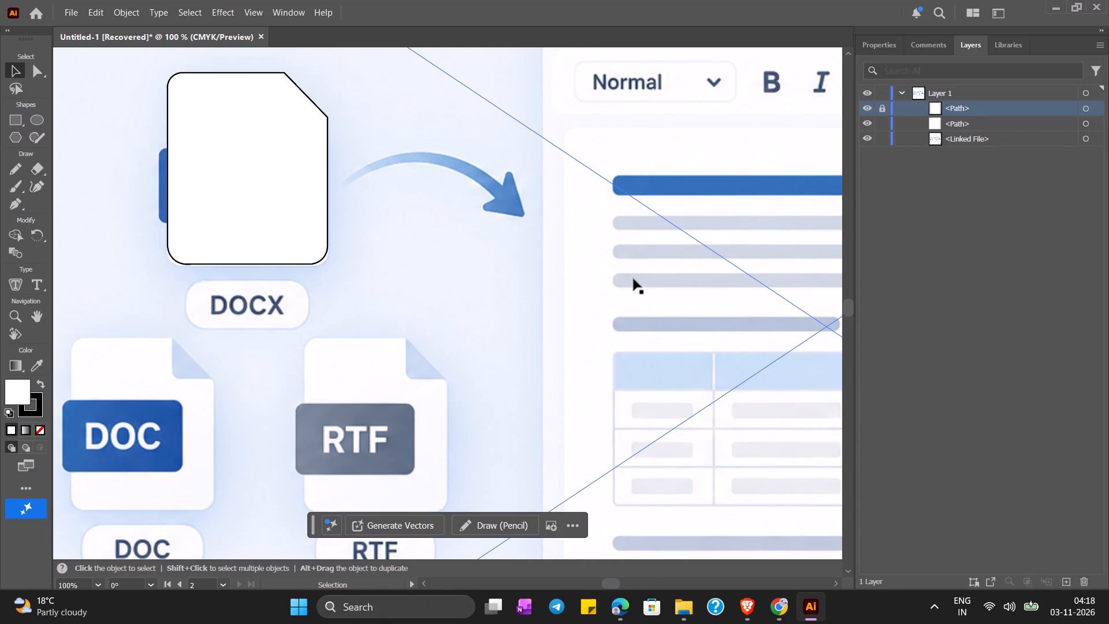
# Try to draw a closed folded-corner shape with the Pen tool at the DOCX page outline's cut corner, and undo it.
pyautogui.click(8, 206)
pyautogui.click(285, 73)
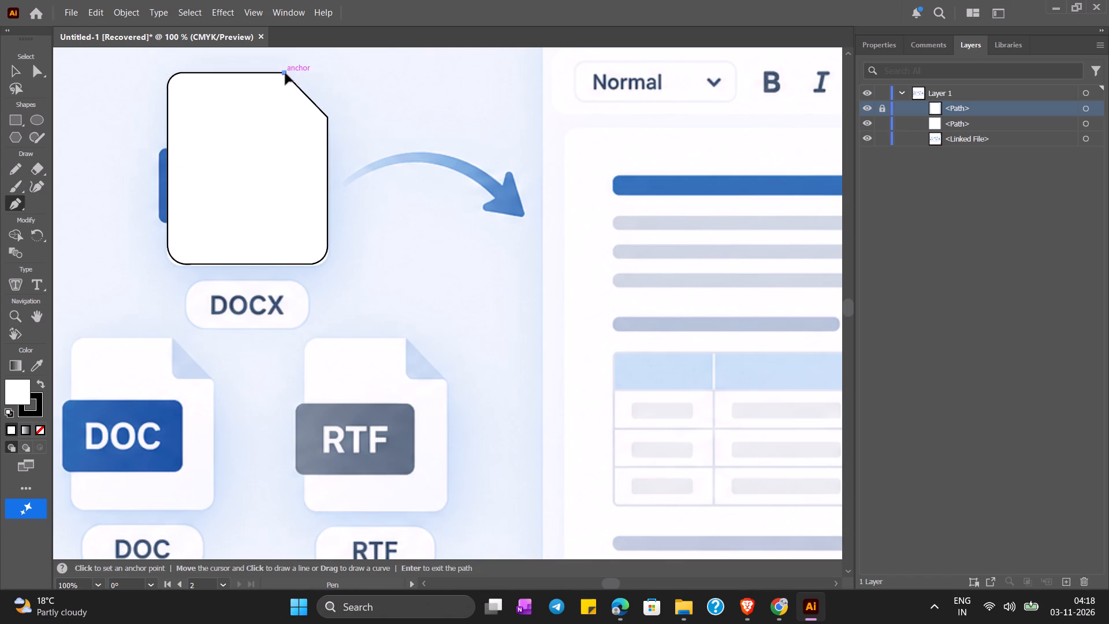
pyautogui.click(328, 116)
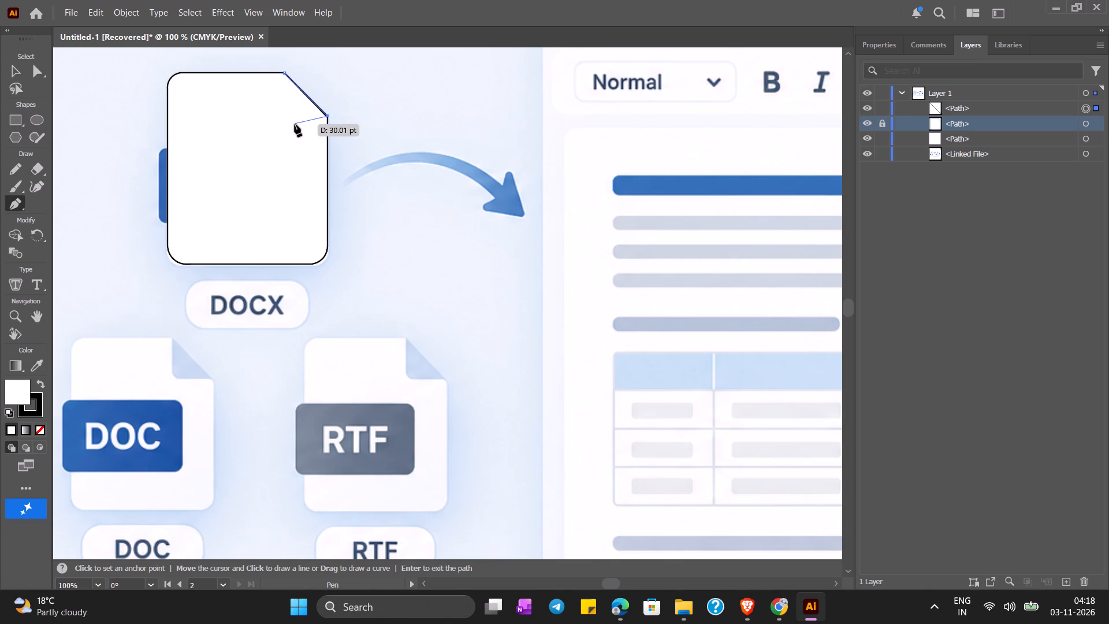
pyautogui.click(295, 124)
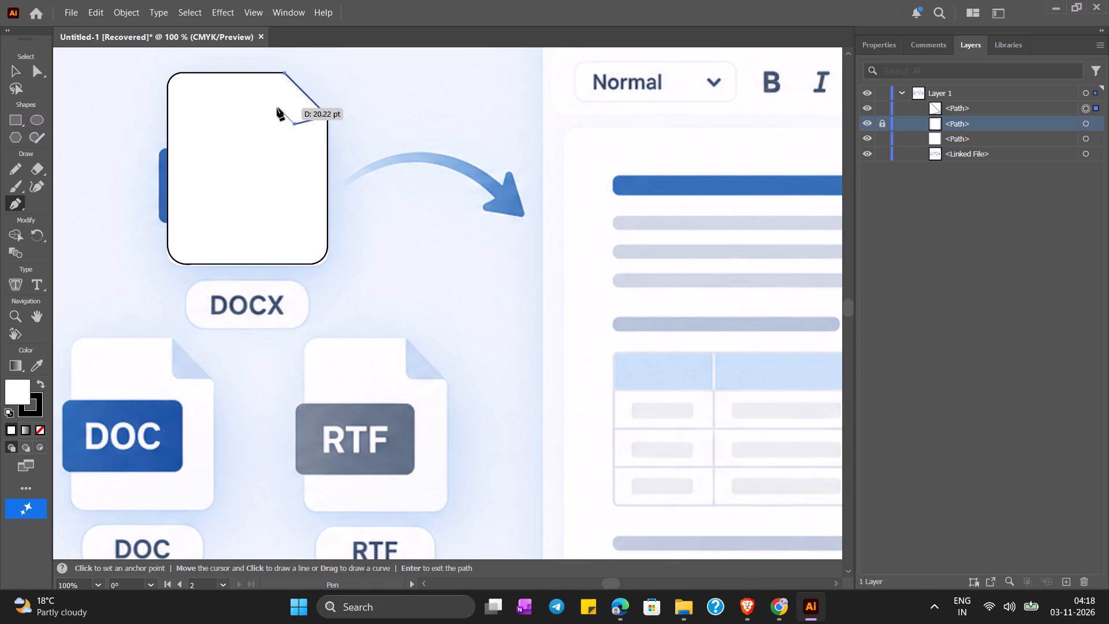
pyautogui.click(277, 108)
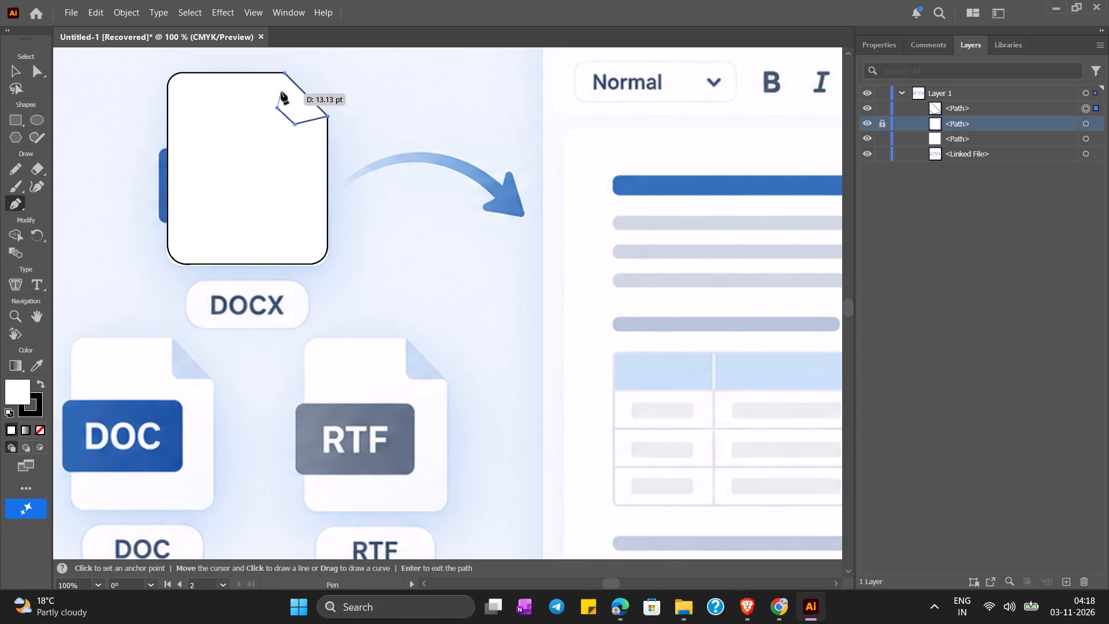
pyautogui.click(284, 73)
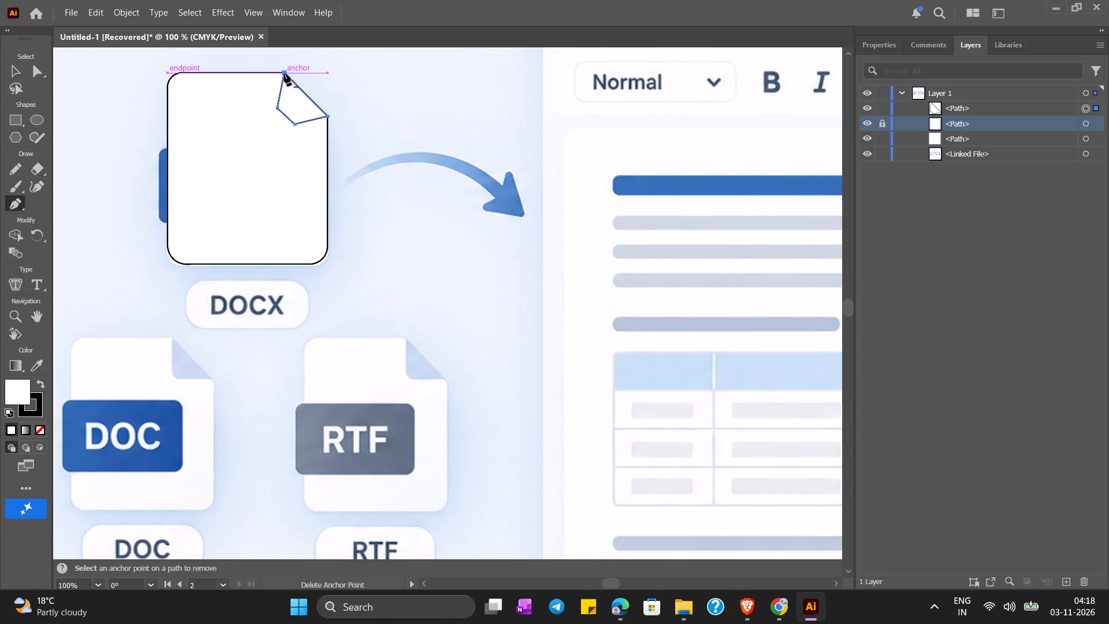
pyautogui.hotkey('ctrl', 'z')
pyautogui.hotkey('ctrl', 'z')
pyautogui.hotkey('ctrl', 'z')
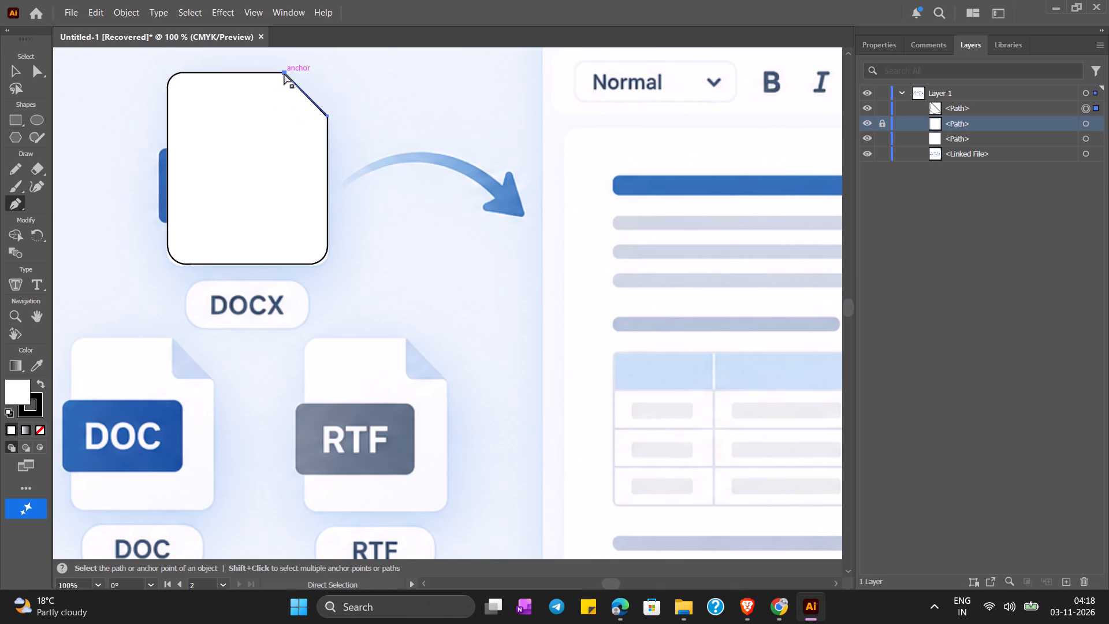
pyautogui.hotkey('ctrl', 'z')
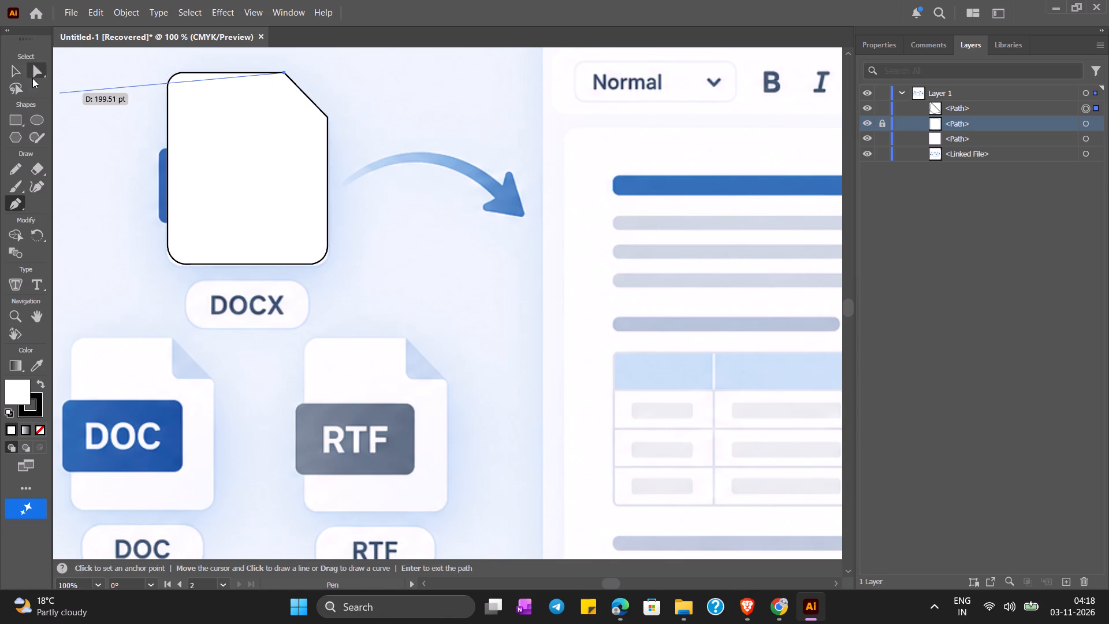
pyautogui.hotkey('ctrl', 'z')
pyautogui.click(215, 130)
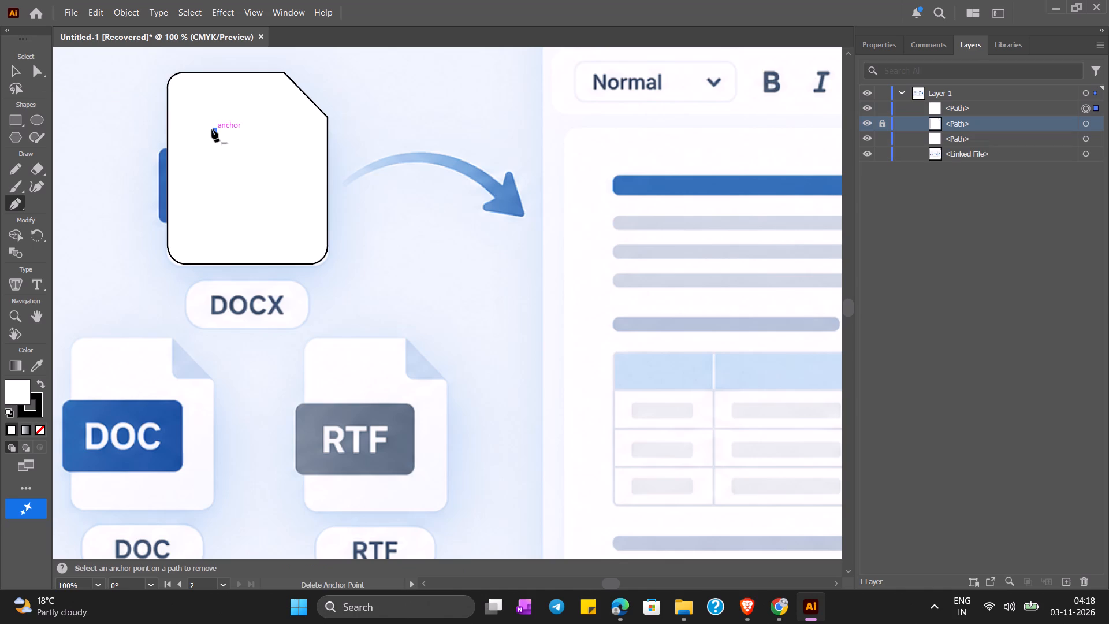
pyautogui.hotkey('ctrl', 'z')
# Move the linked reference image down and to the right until its DOCX icon is clear of the page outline.
pyautogui.click(20, 70)
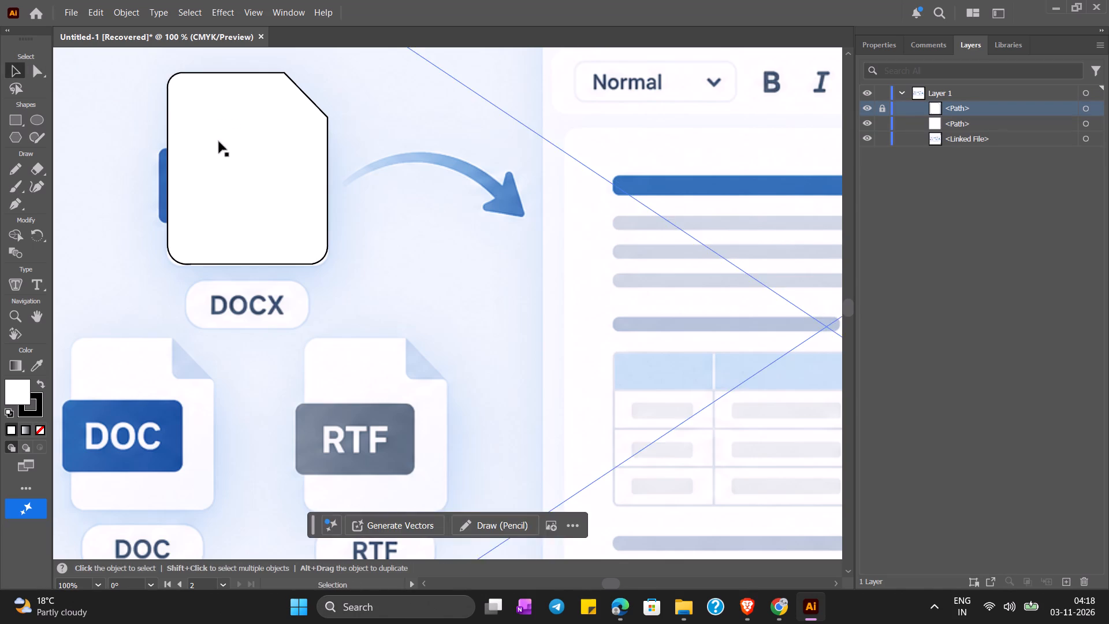
pyautogui.moveTo(219, 142); pyautogui.dragTo(420, 218)
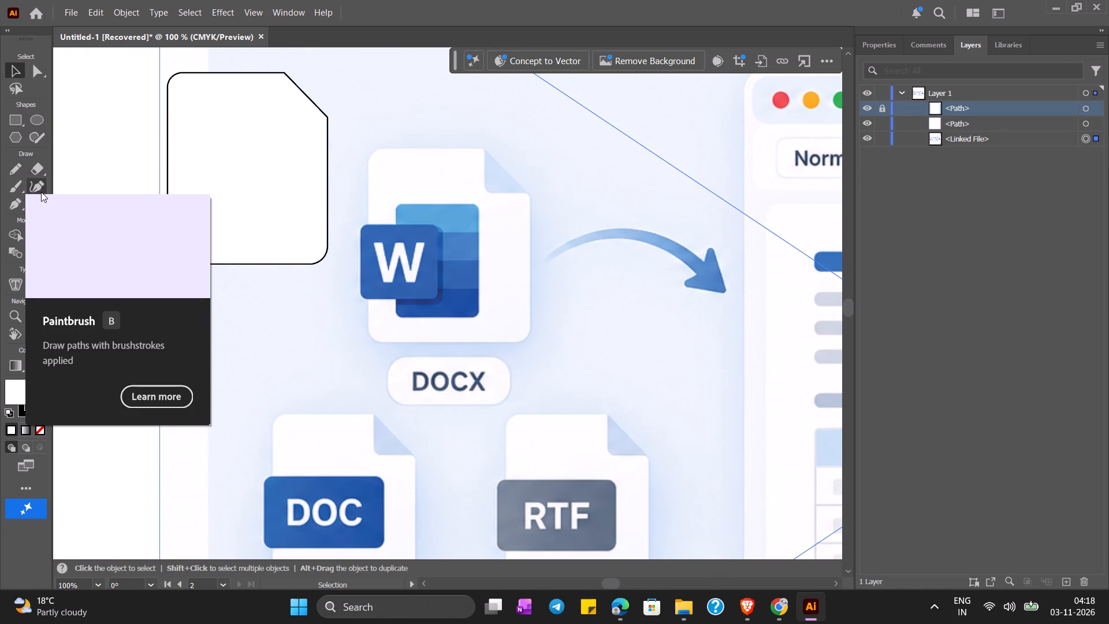
# Trace the folded corner of the reference DOCX icon as a closed Pen path with four points, cutting off the inner corner.
pyautogui.click(14, 204)
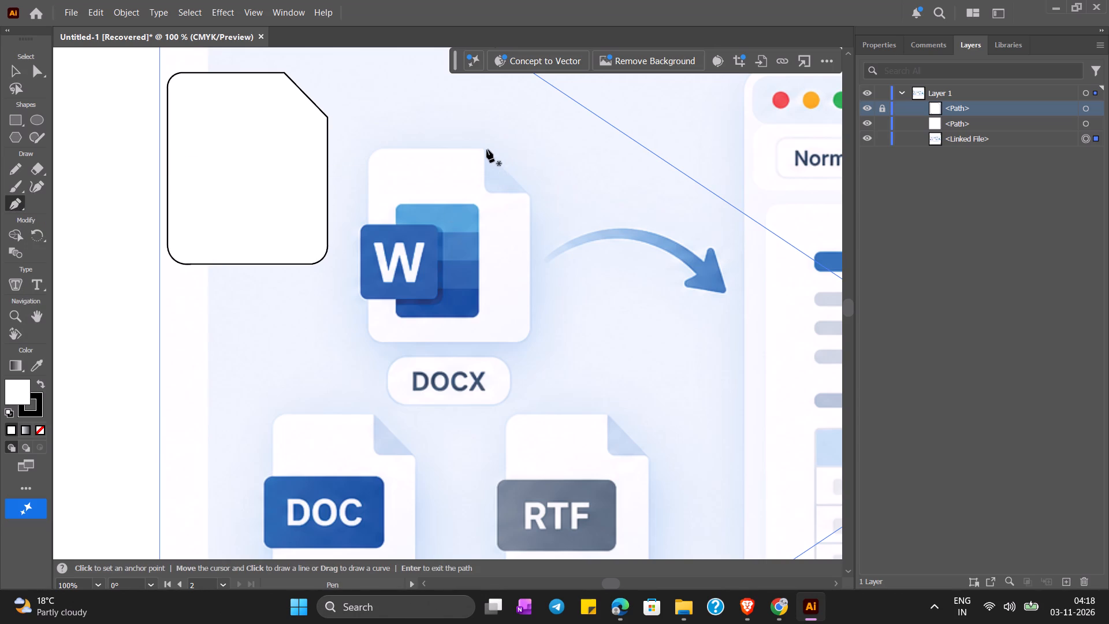
pyautogui.click(485, 149)
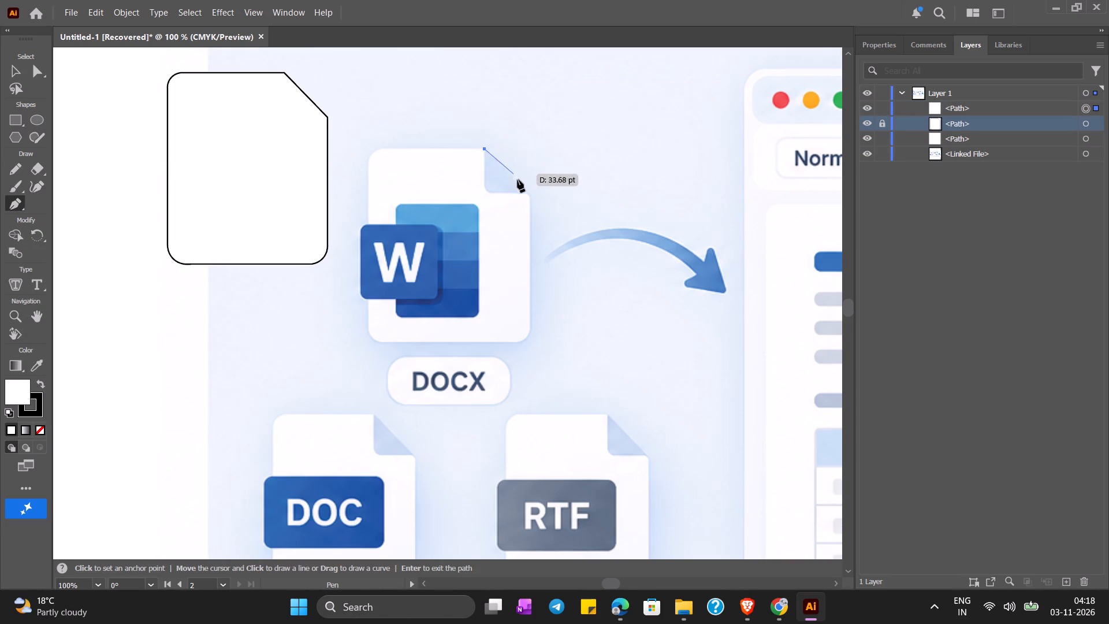
pyautogui.click(529, 192)
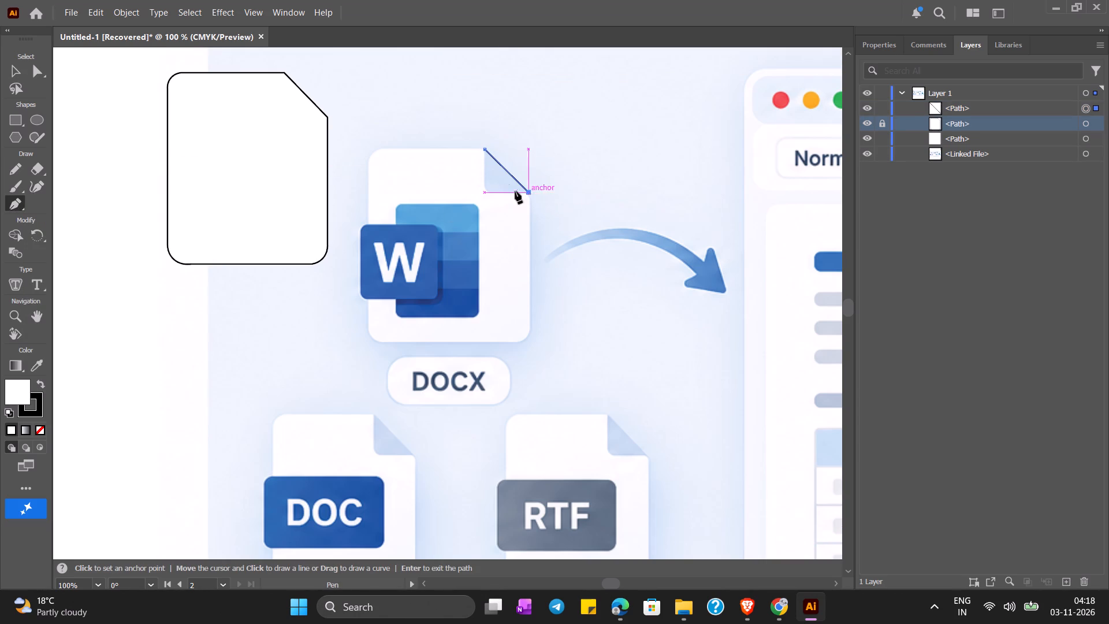
pyautogui.click(501, 191)
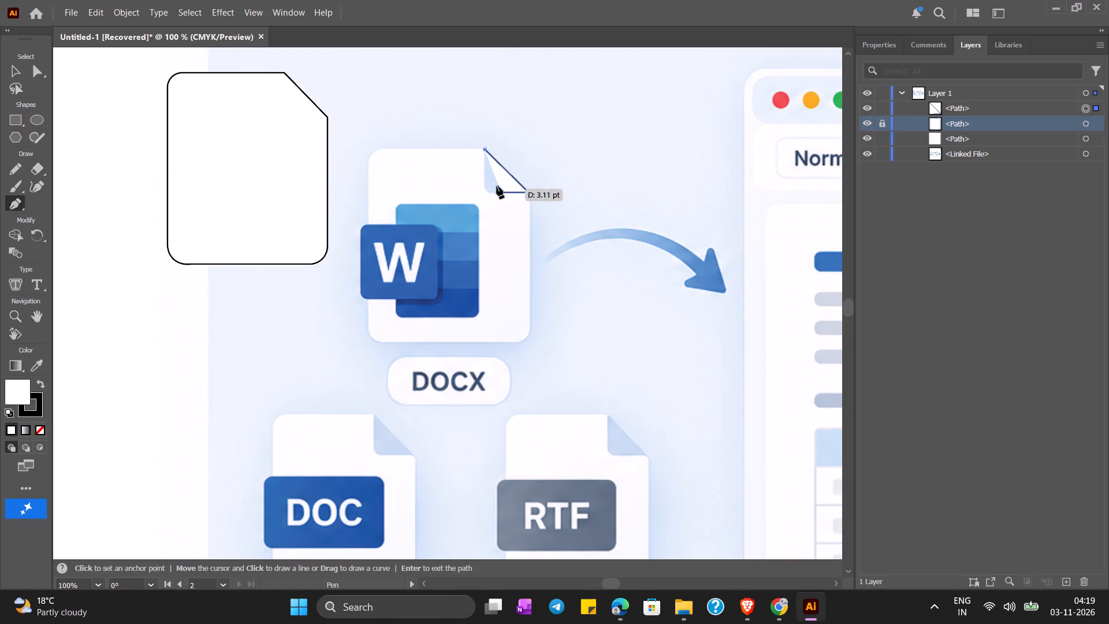
pyautogui.click(485, 179)
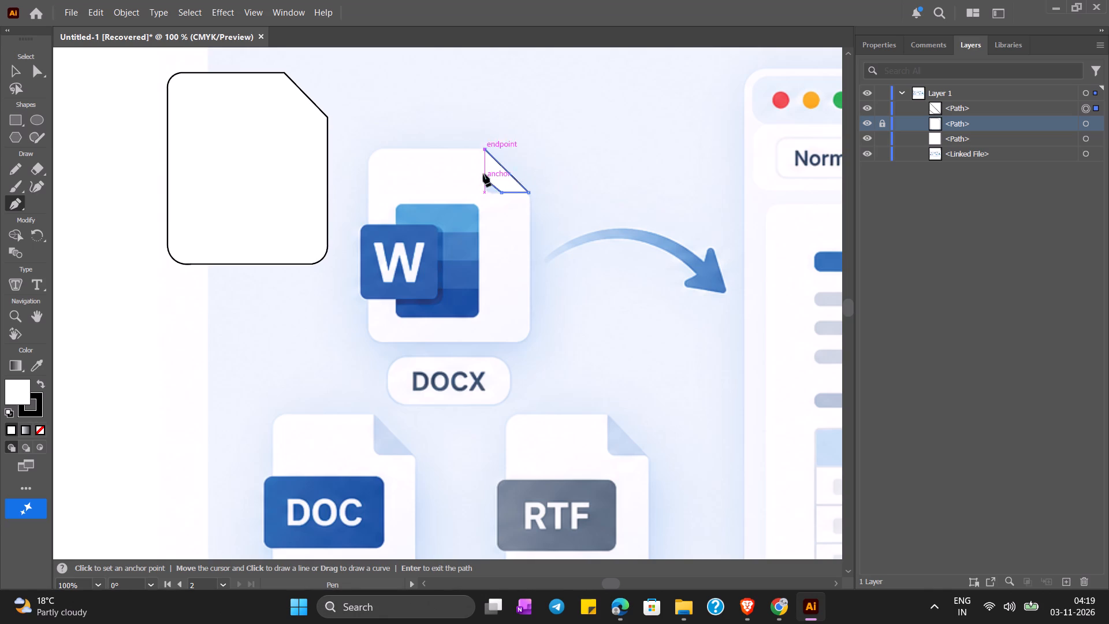
pyautogui.click(483, 148)
# Round the cut inner corner of the traced fold to match the reference with the Curvature tool.
pyautogui.click(40, 179)
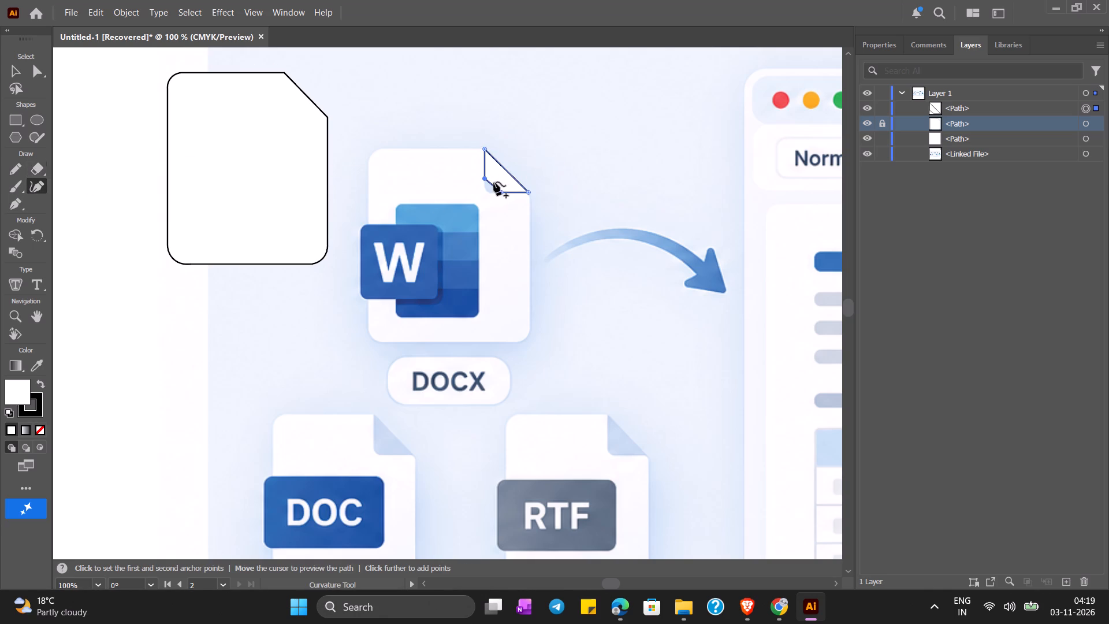
pyautogui.click(493, 182)
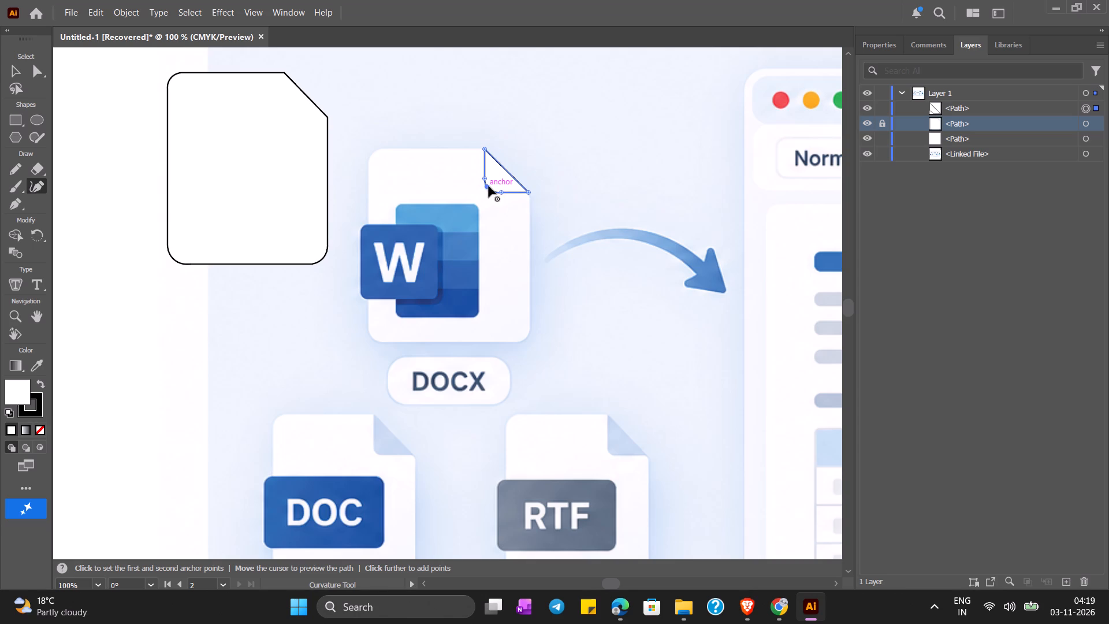
pyautogui.click(489, 186)
# Move the traced fold onto the DOCX page outline so its diagonal edge lines up with the cut corner.
pyautogui.click(13, 69)
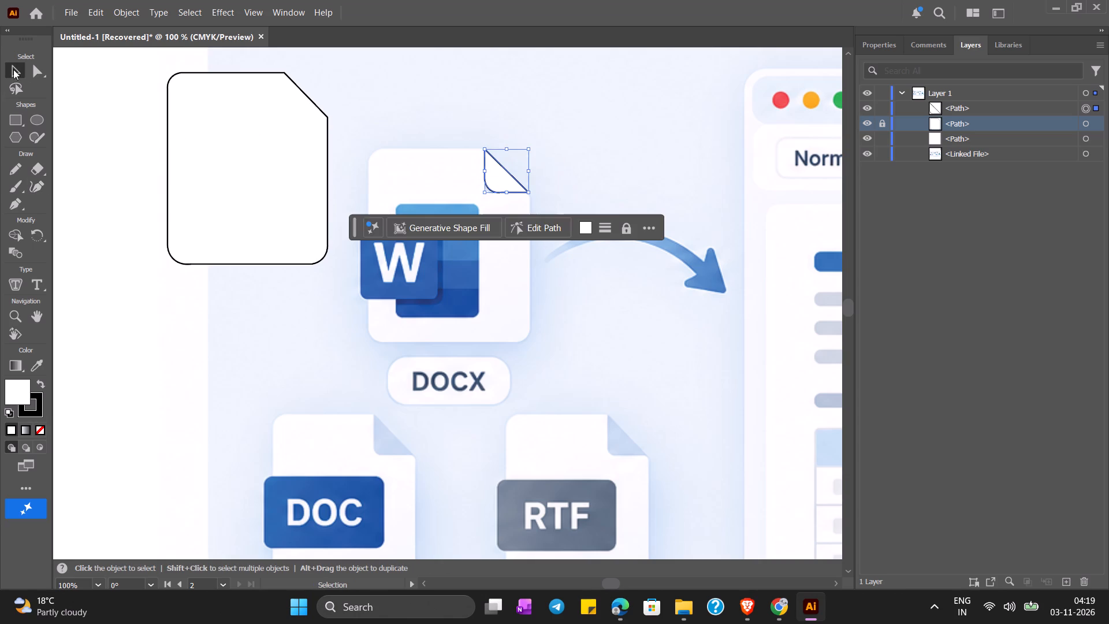
pyautogui.click(564, 191)
pyautogui.moveTo(507, 179); pyautogui.dragTo(355, 138)
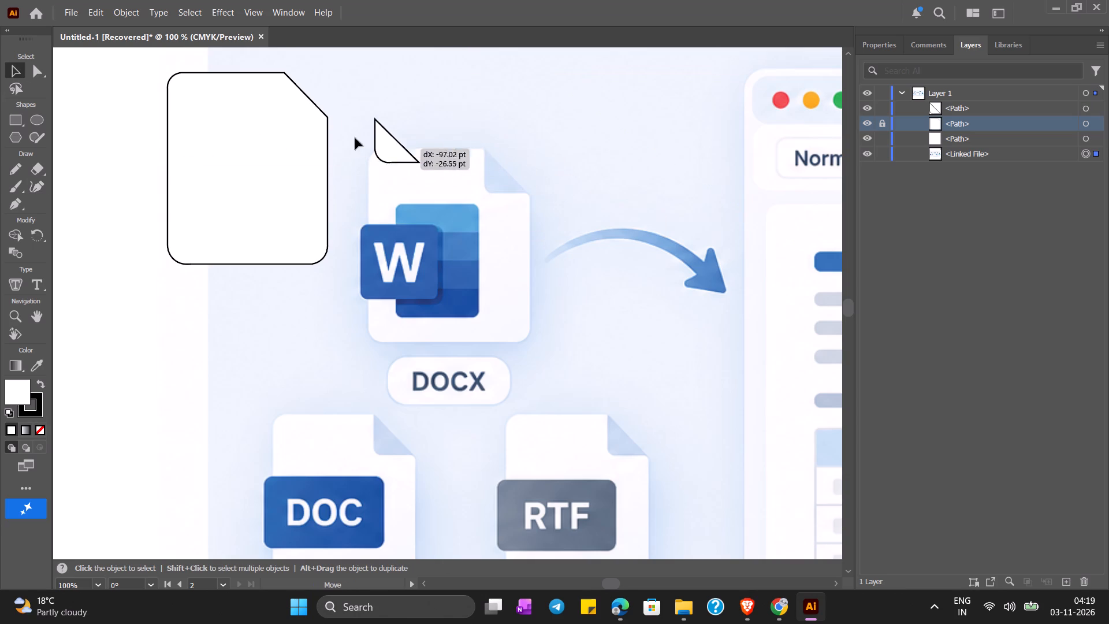
pyautogui.moveTo(355, 138); pyautogui.dragTo(304, 102)
pyautogui.click(424, 118)
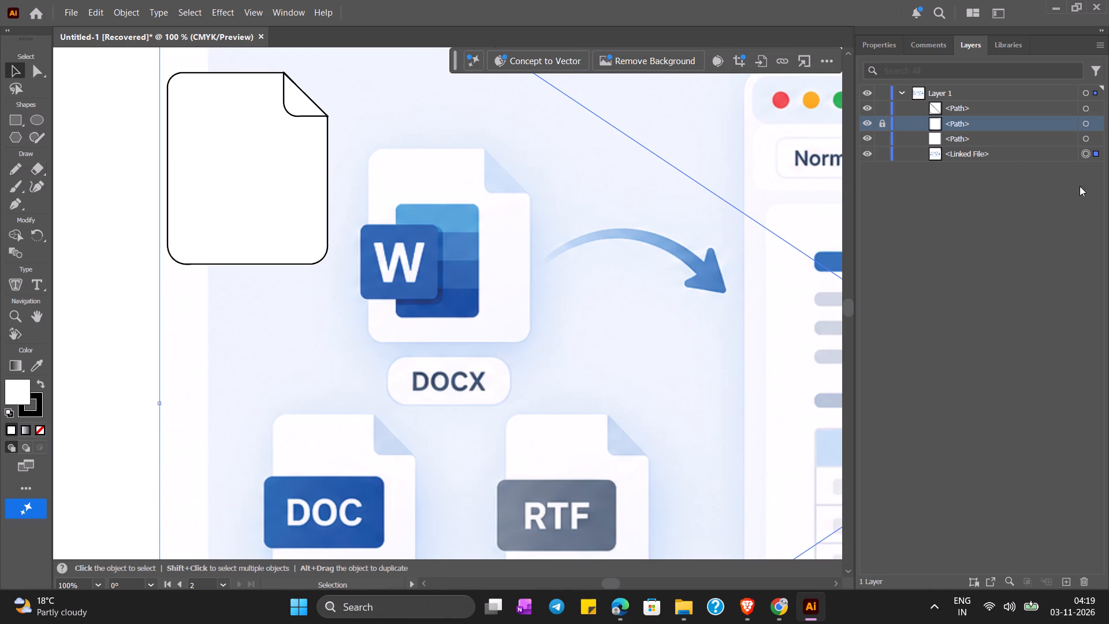
# Unlock the DOCX page outline path in Layer 1.
pyautogui.click(950, 131)
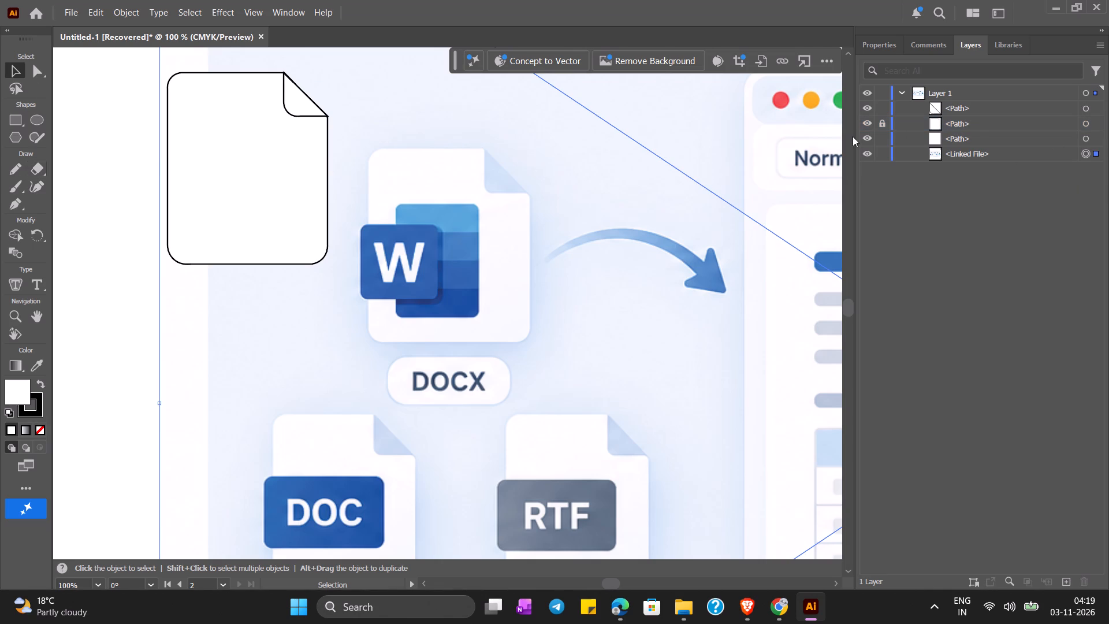
pyautogui.click(880, 126)
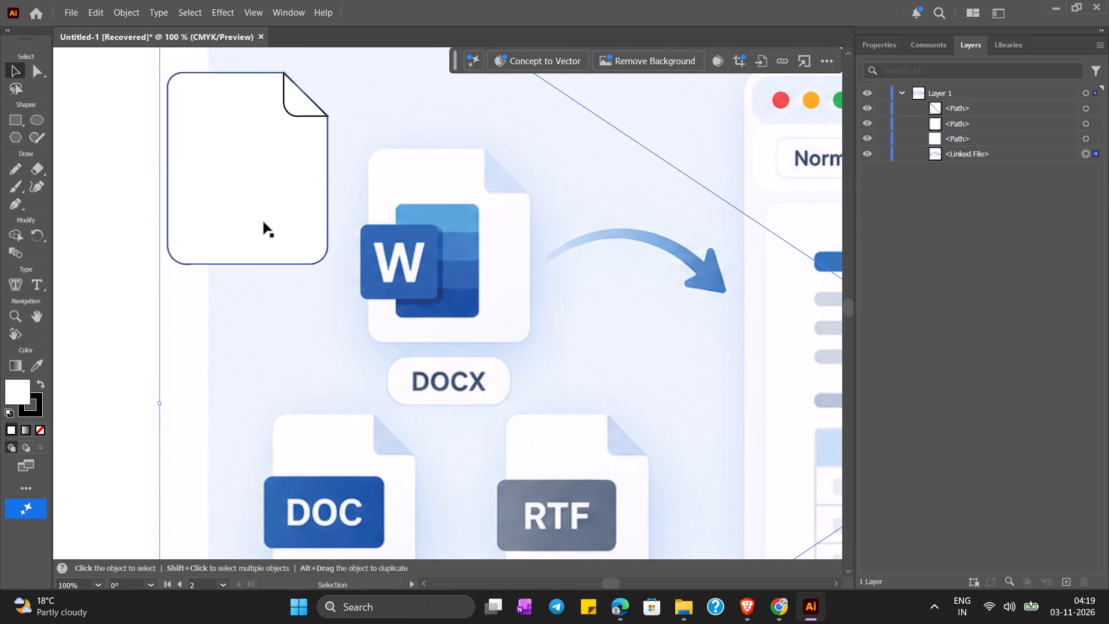
# Move the linked reference image farther from the page outline and deselect it.
pyautogui.moveTo(348, 294); pyautogui.dragTo(487, 346)
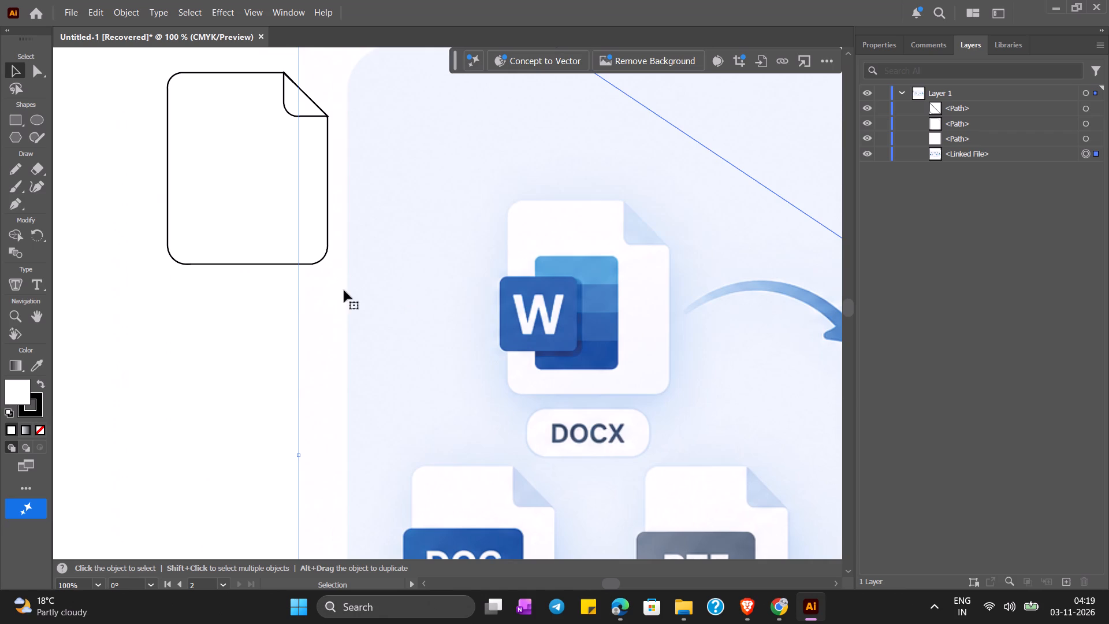
pyautogui.click(239, 282)
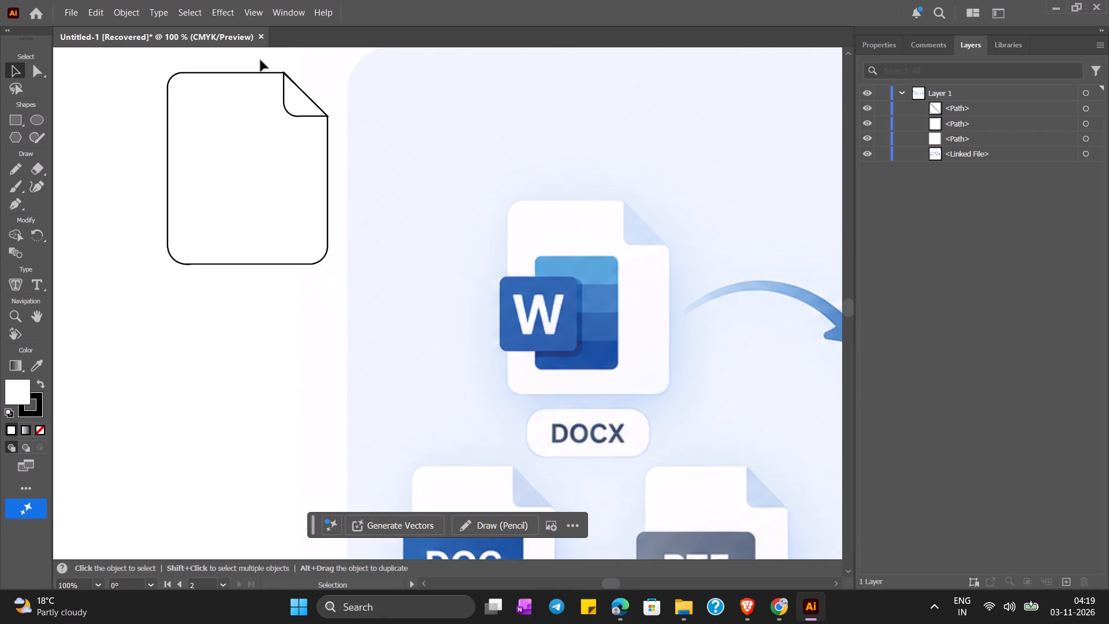
# Group the page outline, the folded corner and everything else in Layer 1, including the linked reference image.
pyautogui.moveTo(218, 60); pyautogui.dragTo(324, 200)
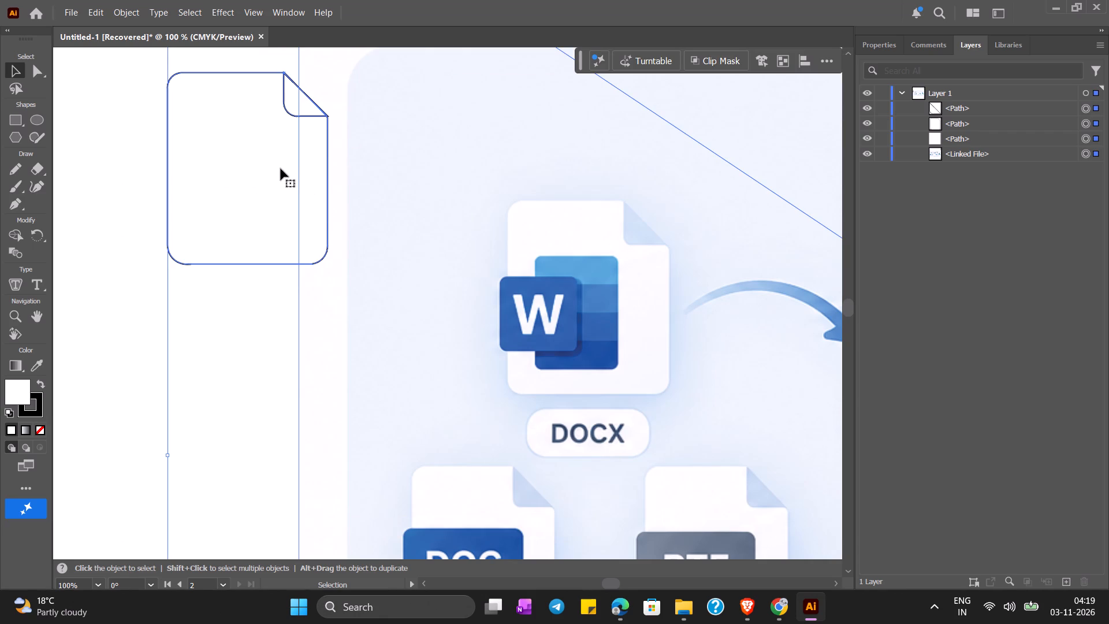
pyautogui.rightClick(264, 162)
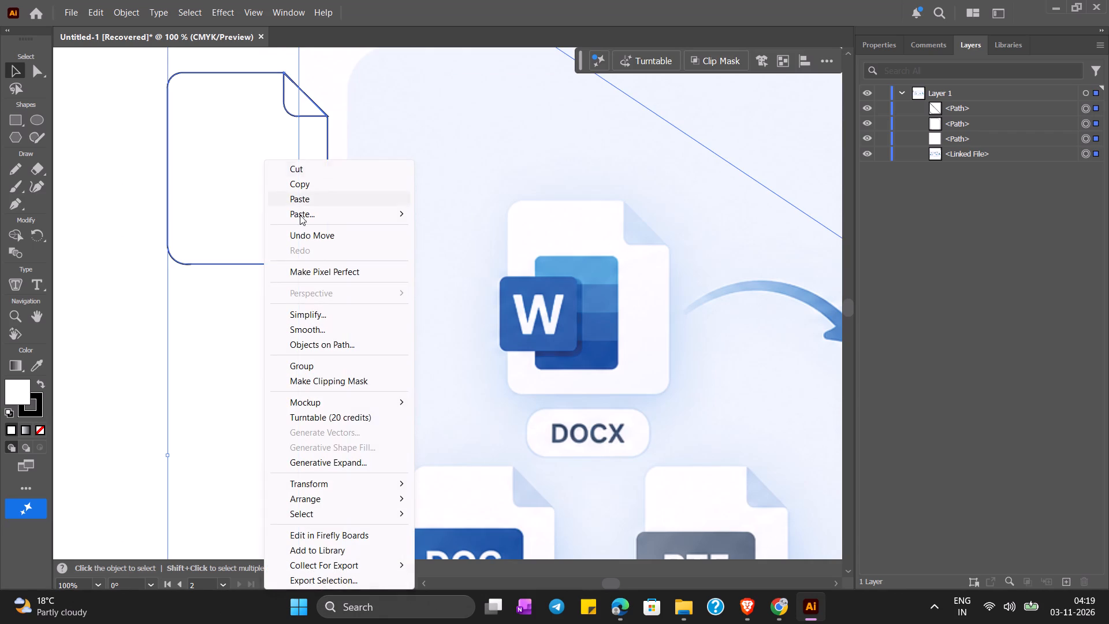
pyautogui.click(329, 364)
pyautogui.click(195, 304)
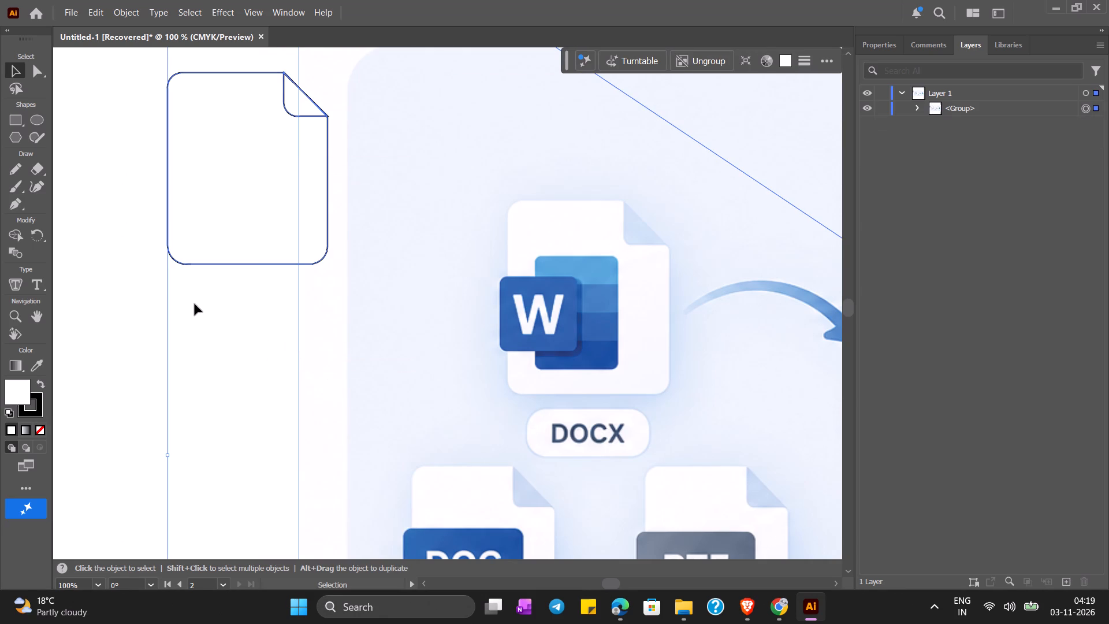
# Move the group of page artwork and reference image so the page outline sits just inside Artboard 3's left edge.
pyautogui.moveTo(248, 228); pyautogui.dragTo(209, 208)
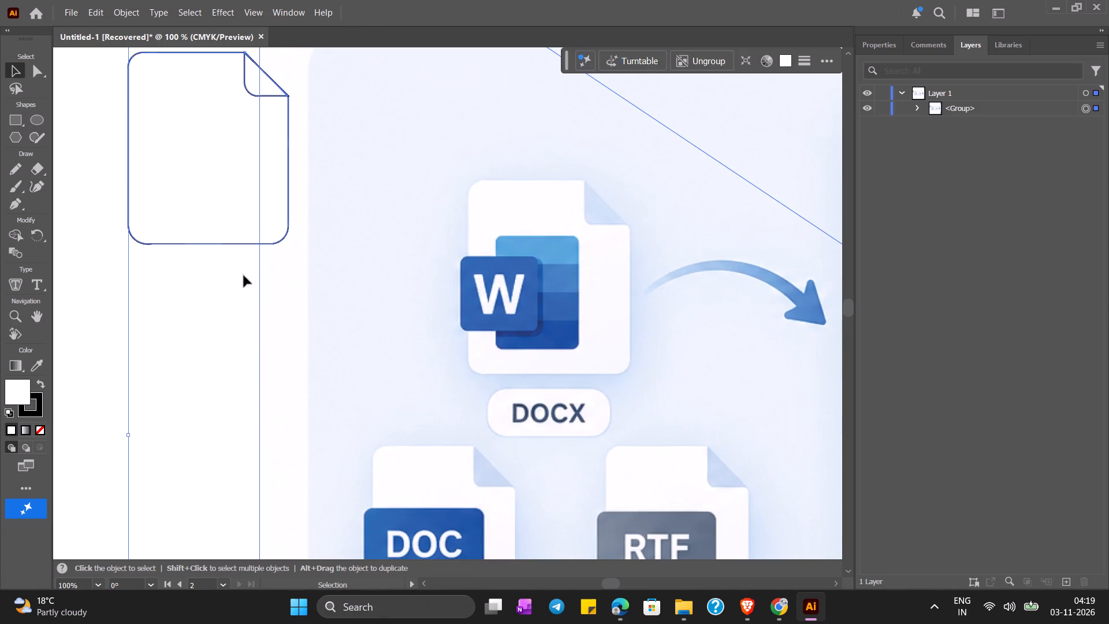
pyautogui.moveTo(266, 213); pyautogui.dragTo(240, 238)
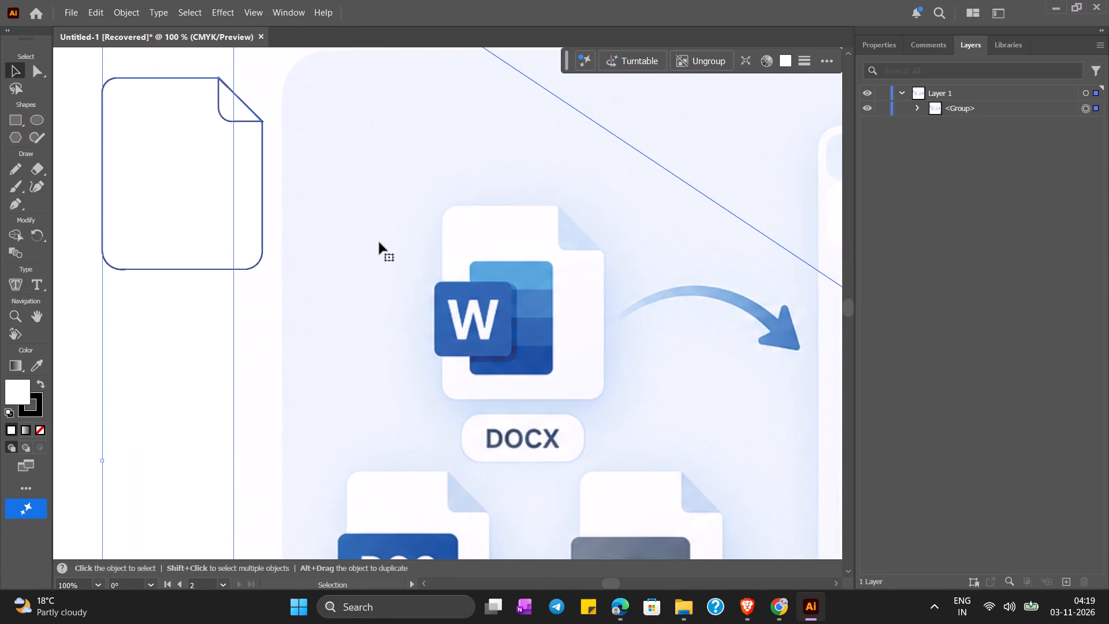
pyautogui.keyDown('ctrl'); pyautogui.scroll(-7, 379, 243); pyautogui.keyUp('ctrl')
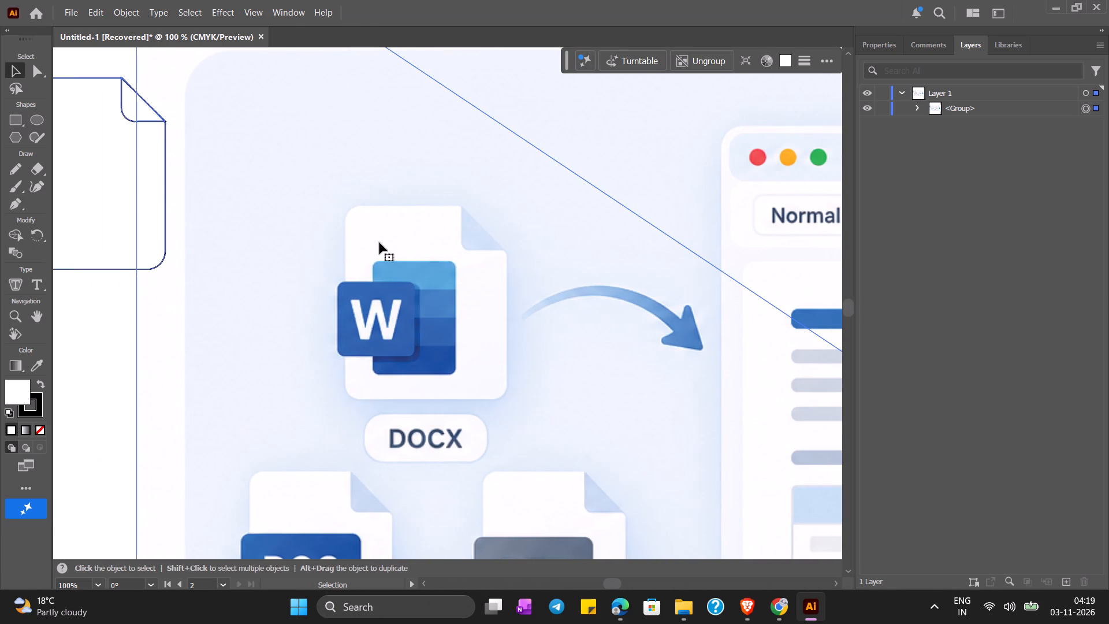
pyautogui.hotkey('ctrl', '-')
pyautogui.hotkey('ctrl', '-')
pyautogui.hotkey('ctrl', '-')
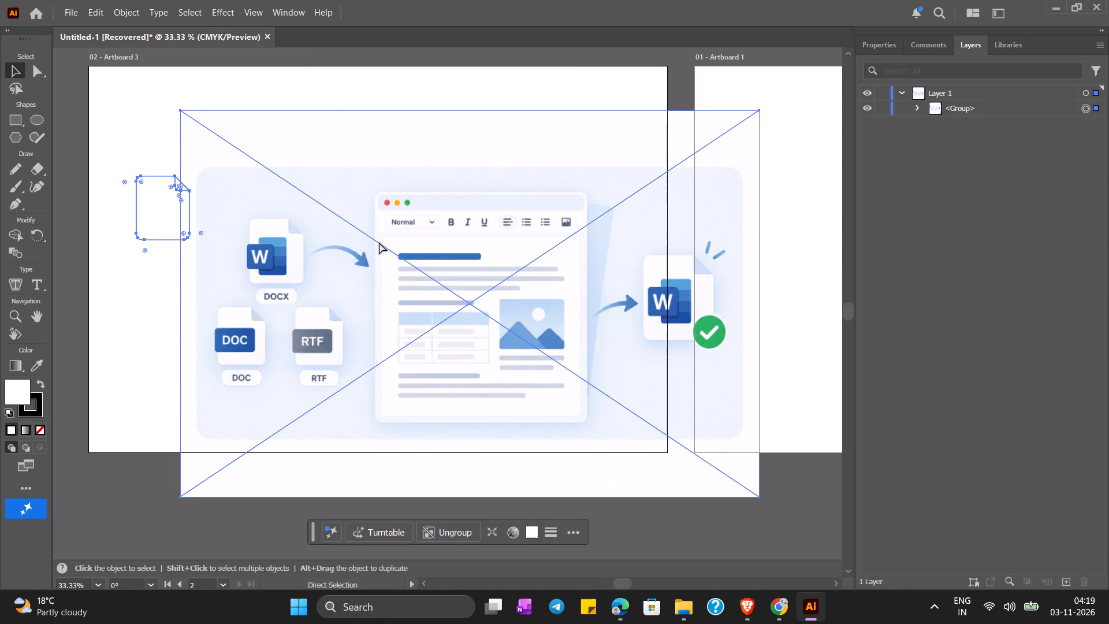
pyautogui.click(355, 88)
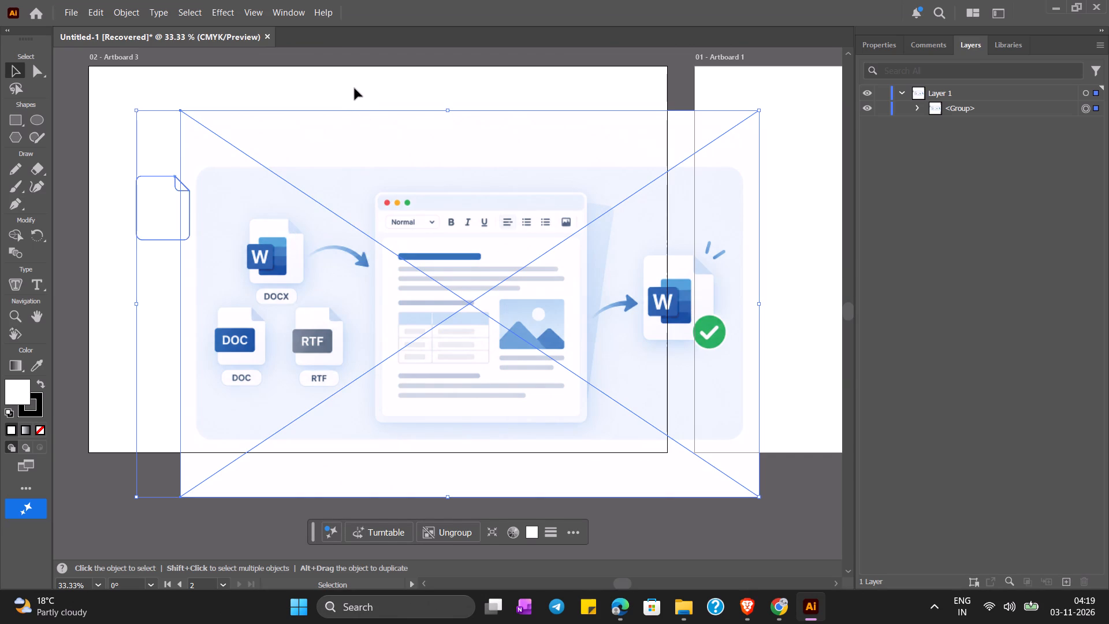
pyautogui.moveTo(464, 224); pyautogui.dragTo(420, 189)
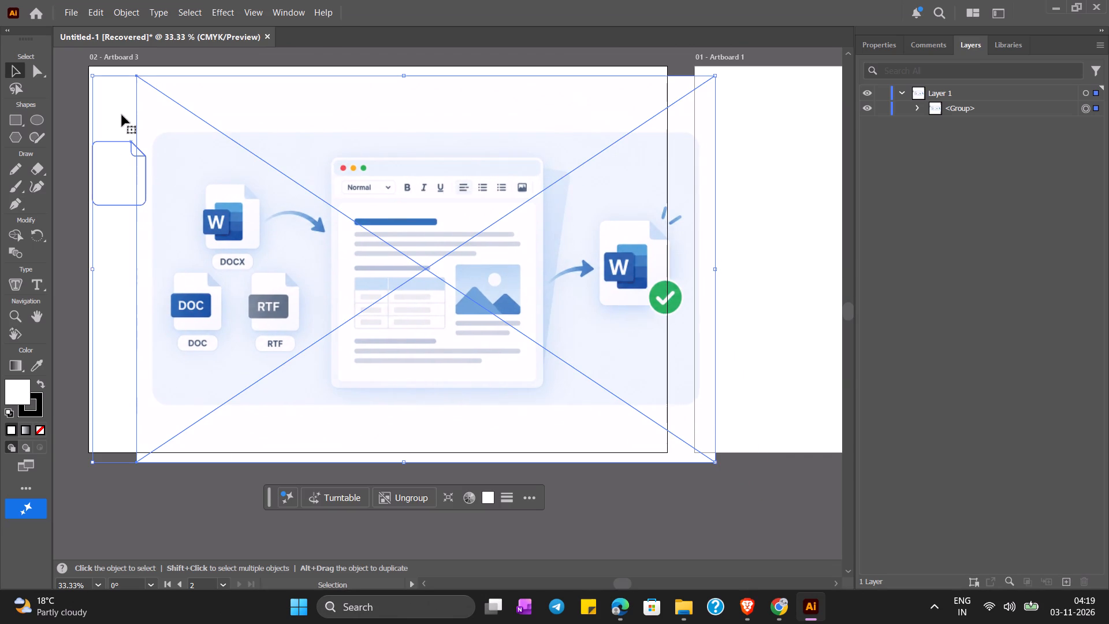
# Expand the group in Layer 1 to list its paths and linked file.
pyautogui.click(116, 174)
pyautogui.click(903, 94)
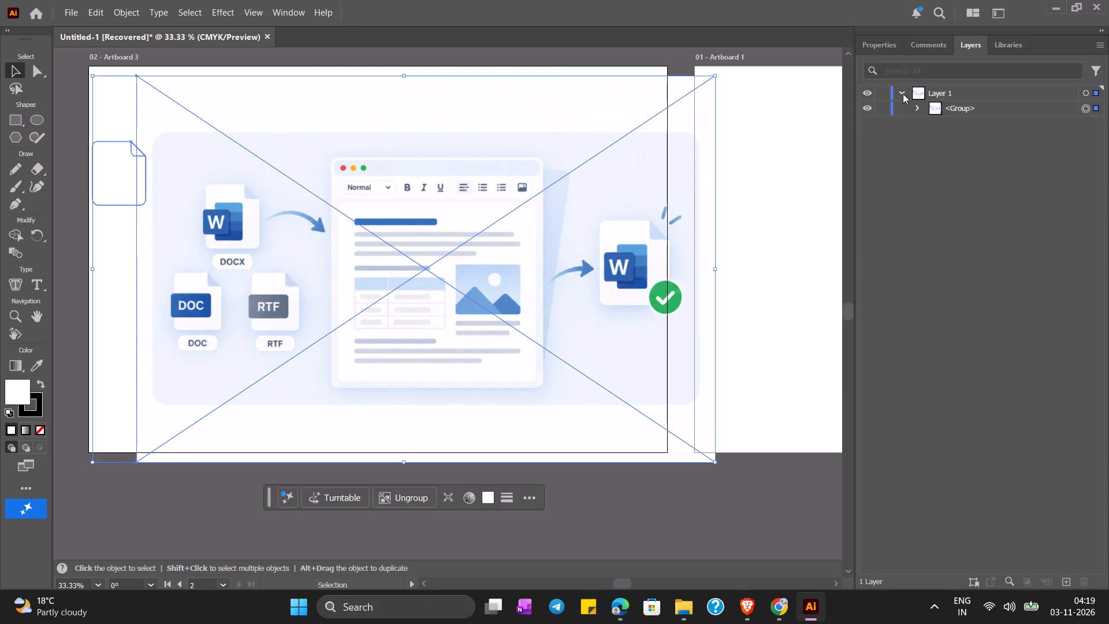
pyautogui.click(896, 92)
pyautogui.click(918, 106)
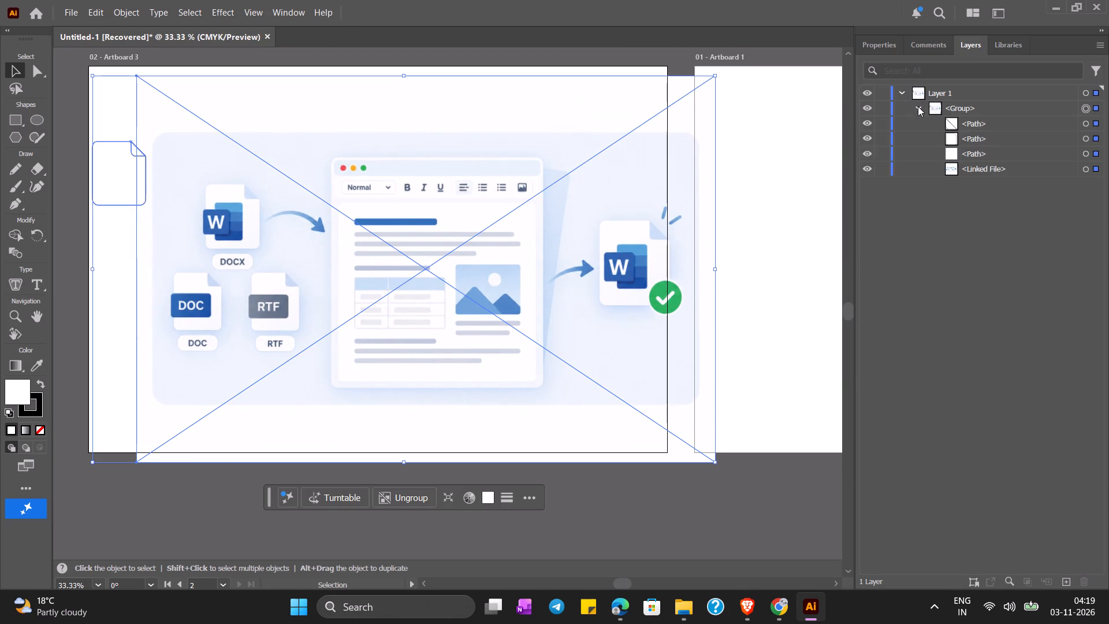
pyautogui.click(1003, 246)
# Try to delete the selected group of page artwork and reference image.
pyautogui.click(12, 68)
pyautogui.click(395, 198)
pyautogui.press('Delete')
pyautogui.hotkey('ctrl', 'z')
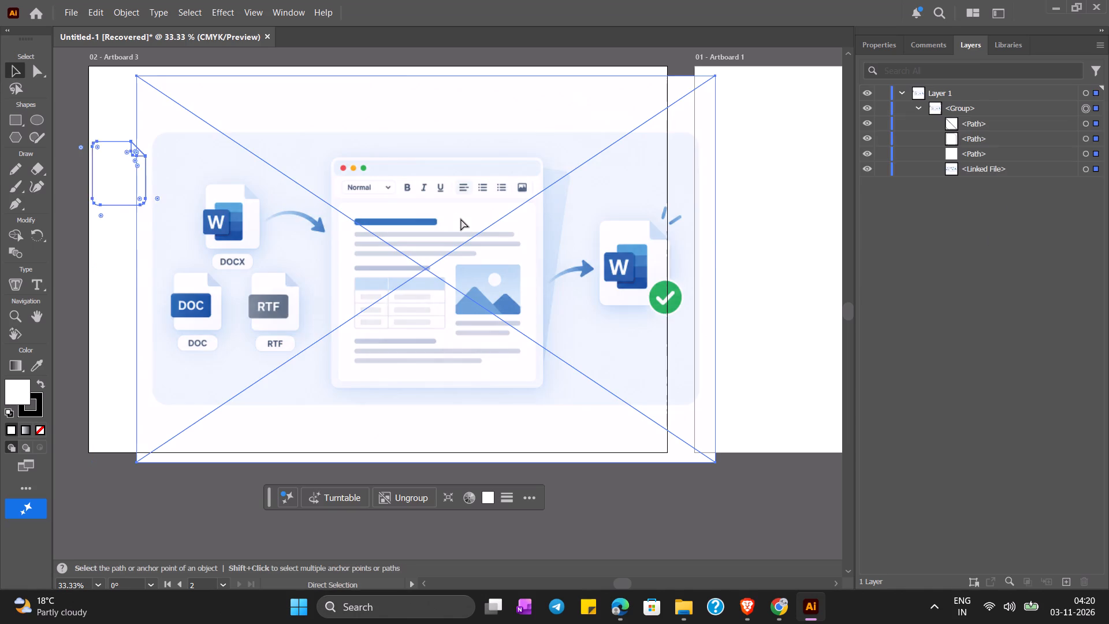
# Isolate the group and move the page outline and the folded corner separately from Artboard 3 onto Artboard 1.
pyautogui.doubleClick(107, 169)
pyautogui.moveTo(105, 169); pyautogui.dragTo(106, 193)
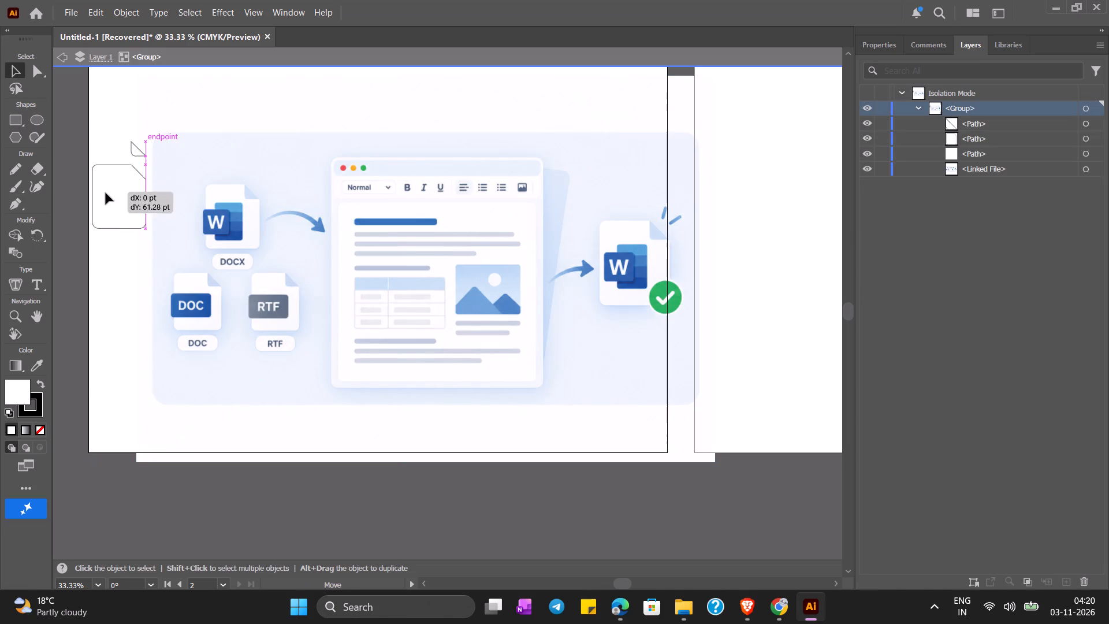
pyautogui.moveTo(106, 193); pyautogui.dragTo(764, 280)
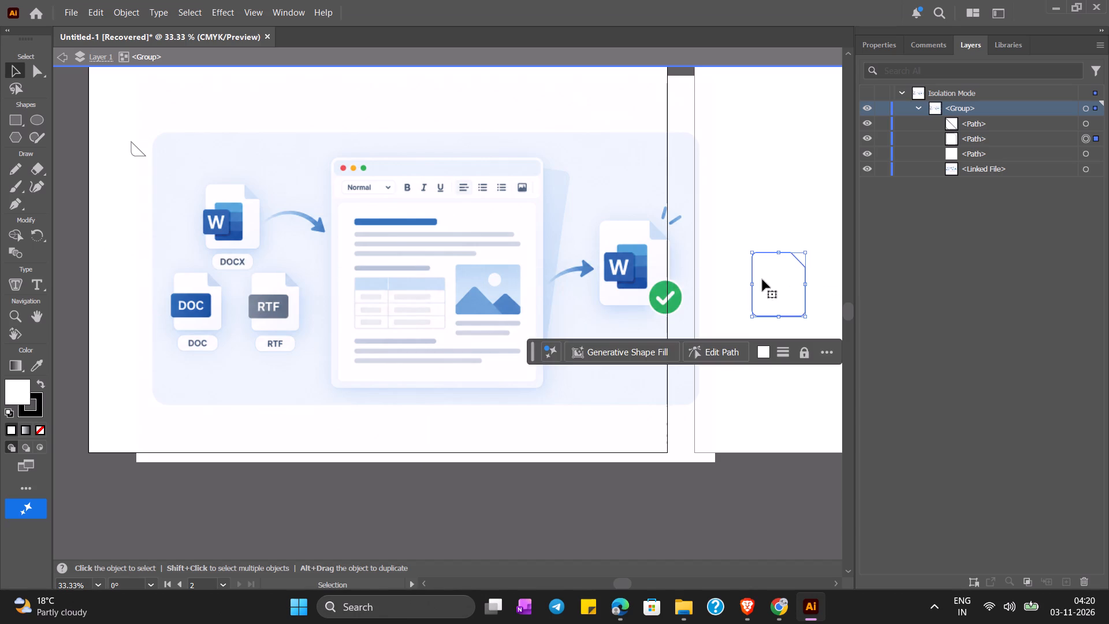
pyautogui.moveTo(132, 151); pyautogui.dragTo(720, 284)
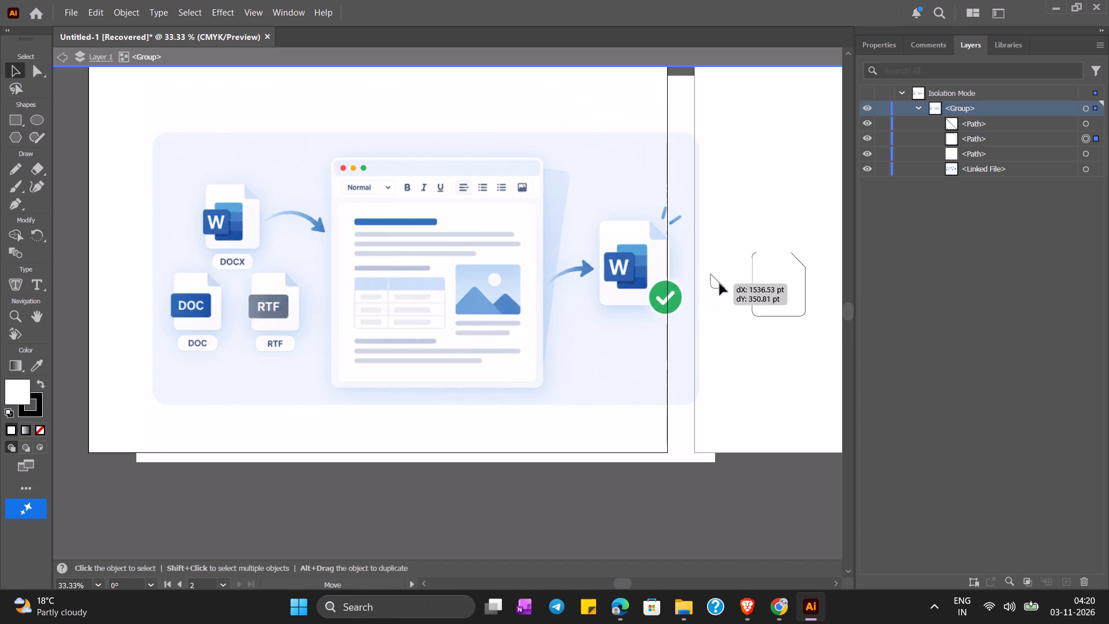
pyautogui.moveTo(720, 284); pyautogui.dragTo(770, 274)
# Move the linked reference image so it covers Artboard 3.
pyautogui.moveTo(411, 194); pyautogui.dragTo(358, 186)
# Fit the folded corner into the page outline's diagonal cut corner on Artboard 1, then deselect it.
pyautogui.click(787, 289)
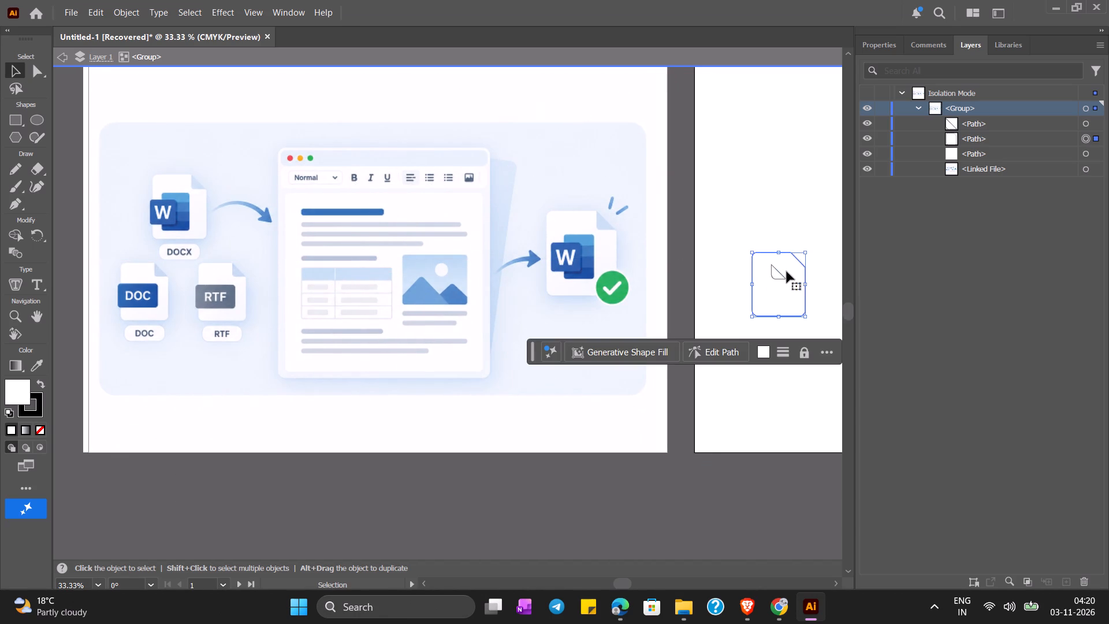
pyautogui.moveTo(776, 273); pyautogui.dragTo(790, 266)
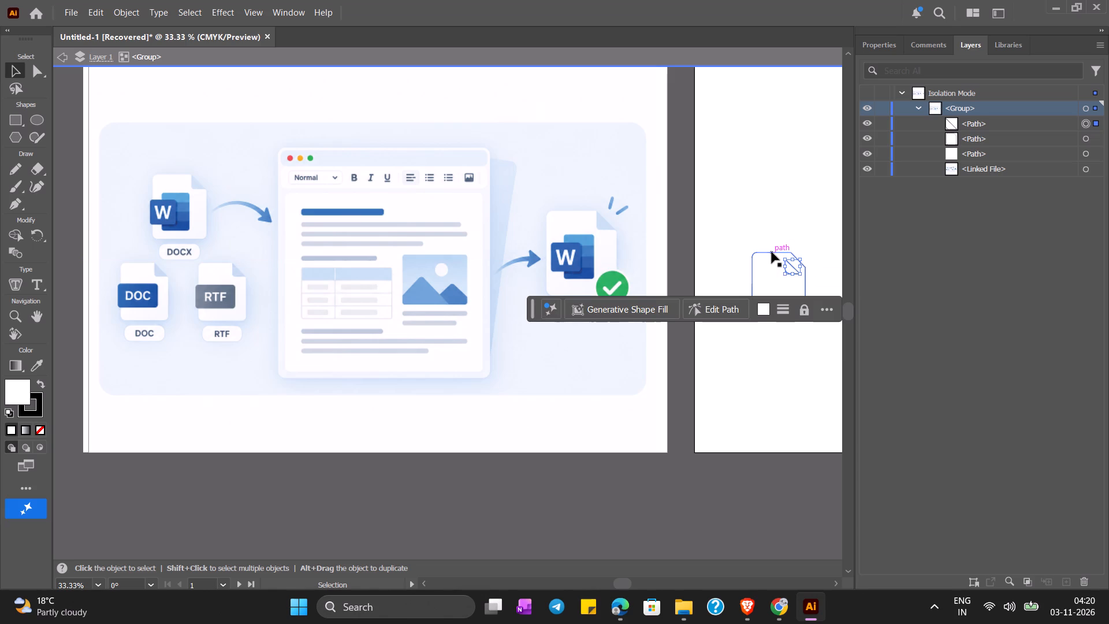
pyautogui.click(772, 252)
pyautogui.hscroll(-1, 834, 286)
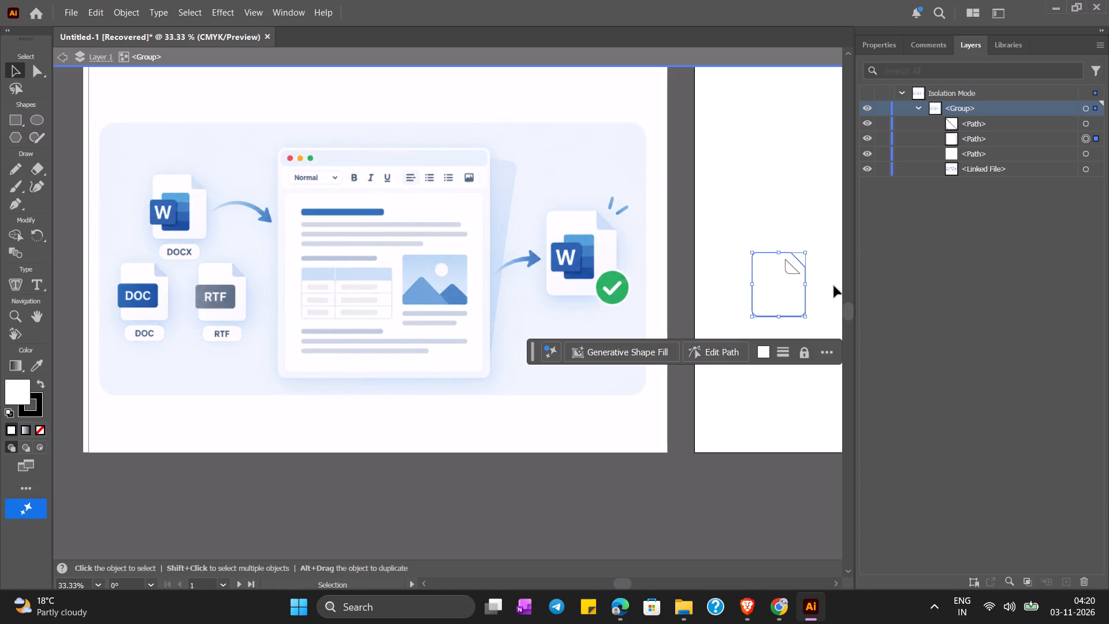
pyautogui.hscroll(-1, 834, 286)
pyautogui.hotkey('ctrl', '+')
pyautogui.hotkey('ctrl', '+')
pyautogui.hotkey('ctrl', '+')
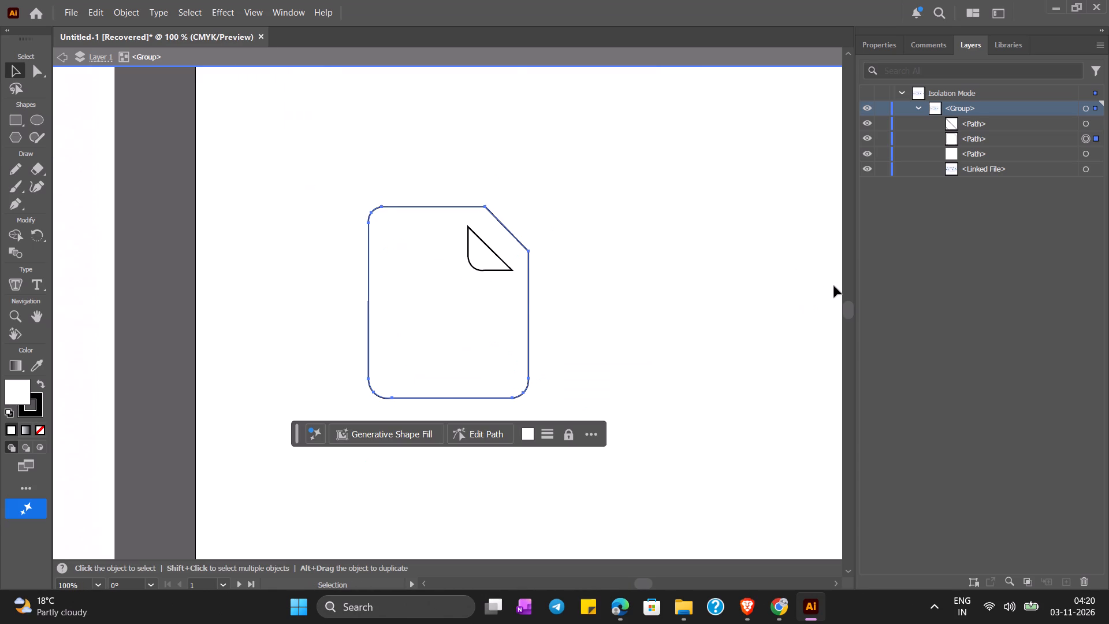
pyautogui.click(671, 202)
pyautogui.moveTo(493, 260); pyautogui.dragTo(493, 259)
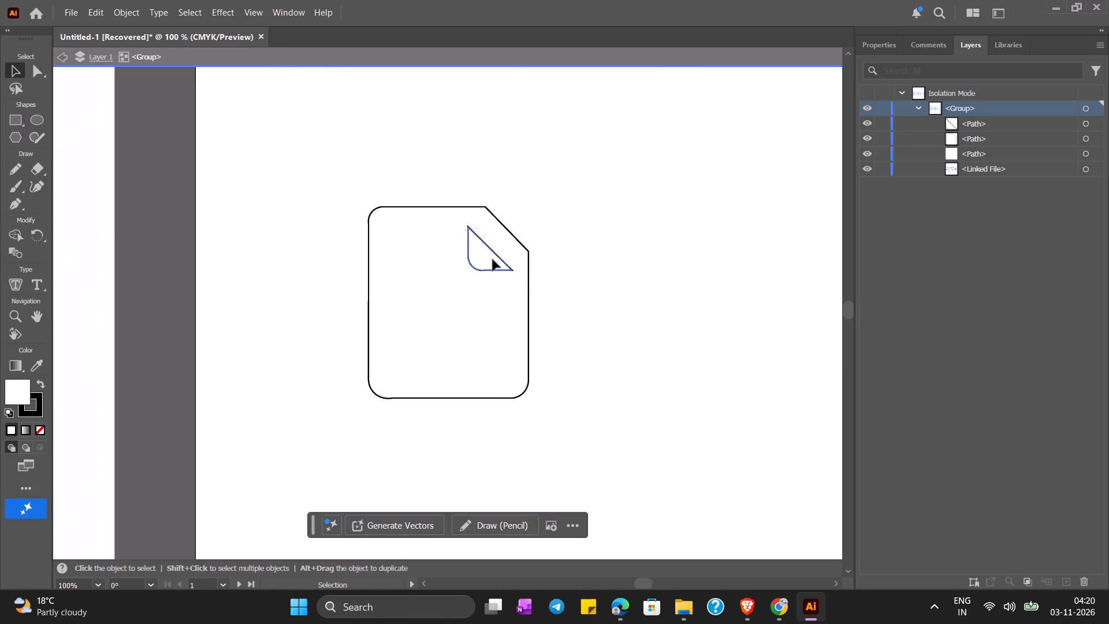
pyautogui.moveTo(493, 259); pyautogui.dragTo(509, 241)
pyautogui.click(594, 243)
# Group the page outline with its folded corner on Artboard 1 and deselect the group.
pyautogui.moveTo(582, 352); pyautogui.dragTo(379, 174)
pyautogui.rightClick(512, 223)
pyautogui.click(560, 229)
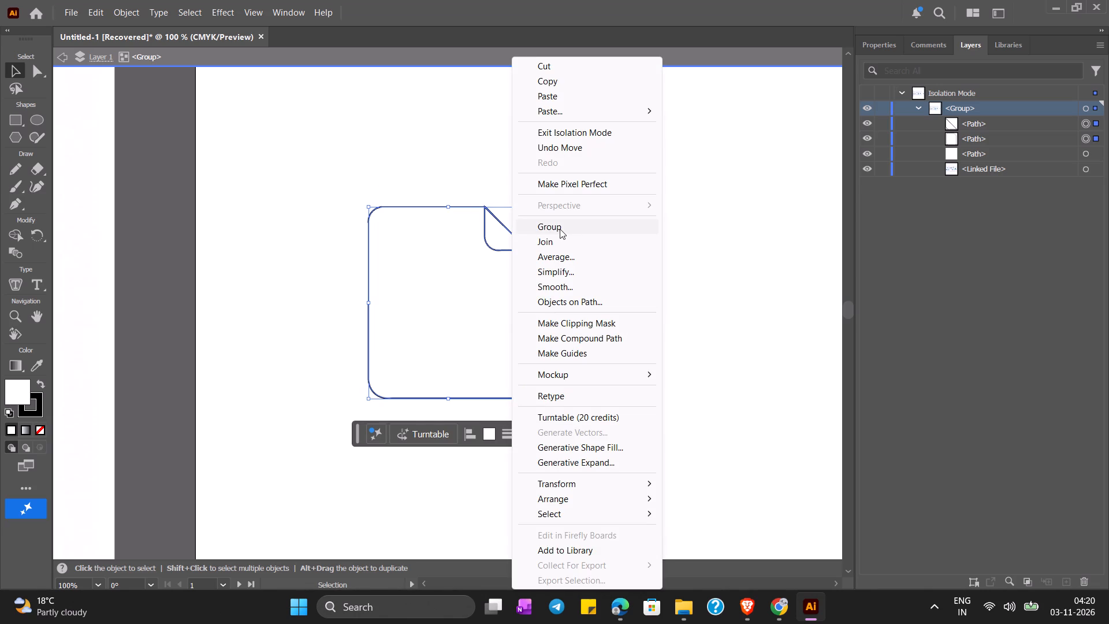
pyautogui.click(614, 225)
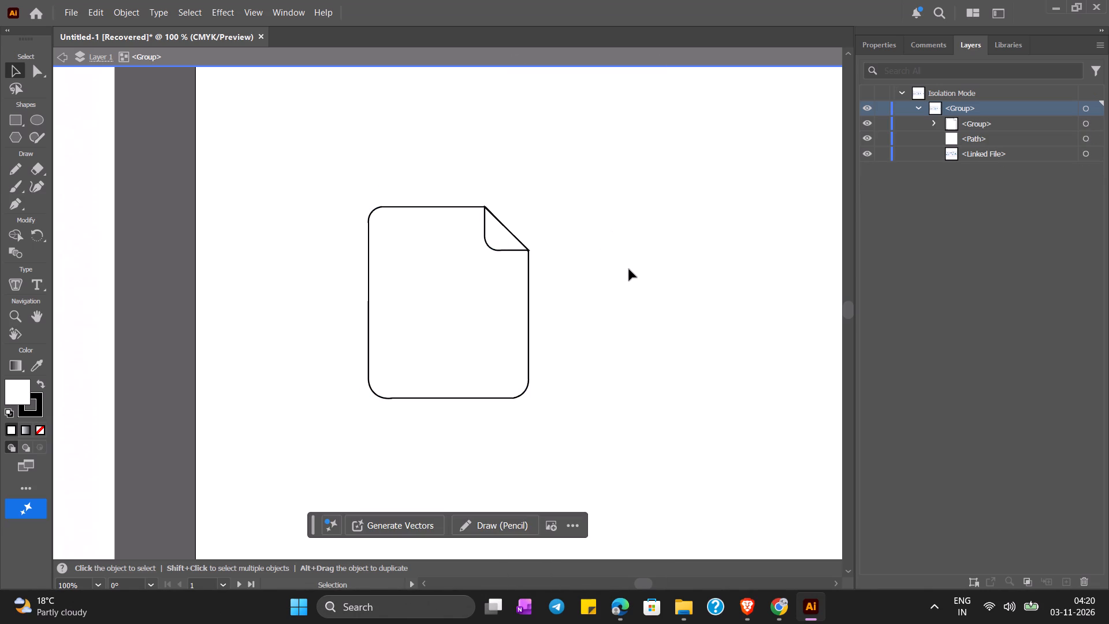
# Examine the DOCX page with its Word logo in the reference image.
pyautogui.hscroll(5, 533, 252)
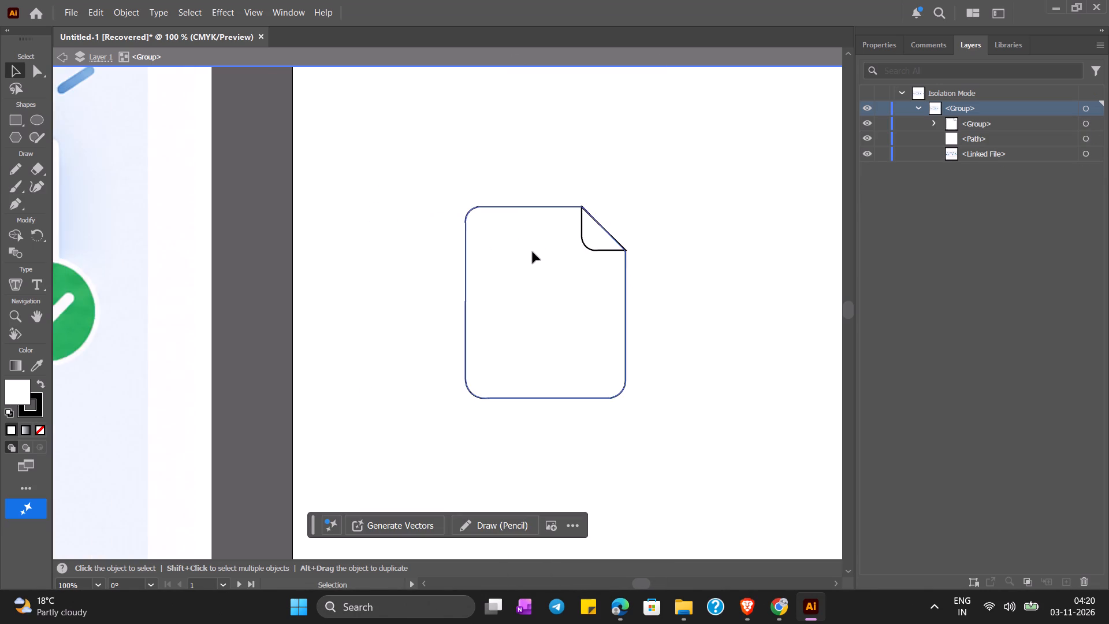
pyautogui.hscroll(14, 533, 252)
pyautogui.scroll(1, 533, 252)
pyautogui.hscroll(1, 533, 252)
pyautogui.scroll(1, 533, 252)
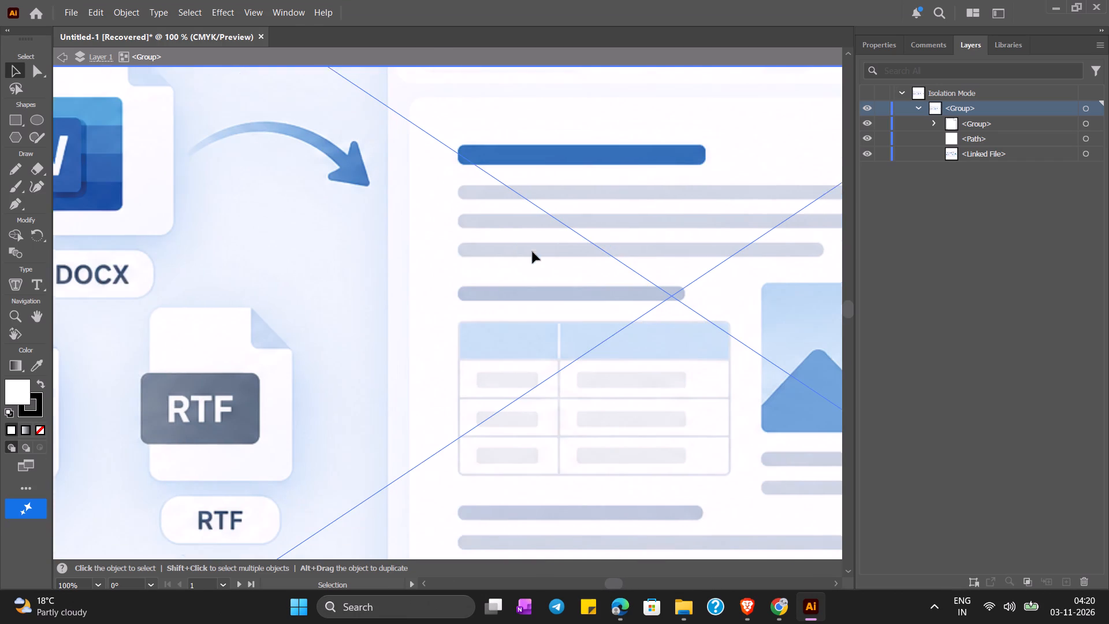
pyautogui.scroll(1, 533, 252)
pyautogui.hscroll(4, 533, 252)
pyautogui.scroll(1, 296, 120)
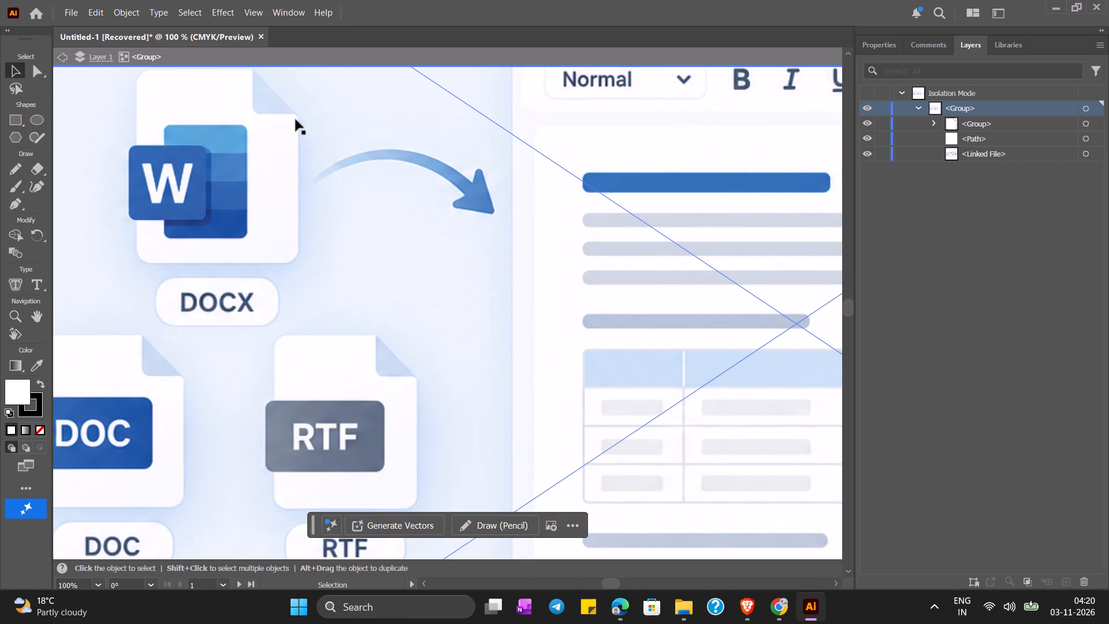
pyautogui.scroll(1, 296, 120)
pyautogui.click(13, 118)
# Switch to Brave and watch the YouTube lecture Lec-33 on the pumping lemma for regular languages, pausing and resuming playback.
pyautogui.click(760, 616)
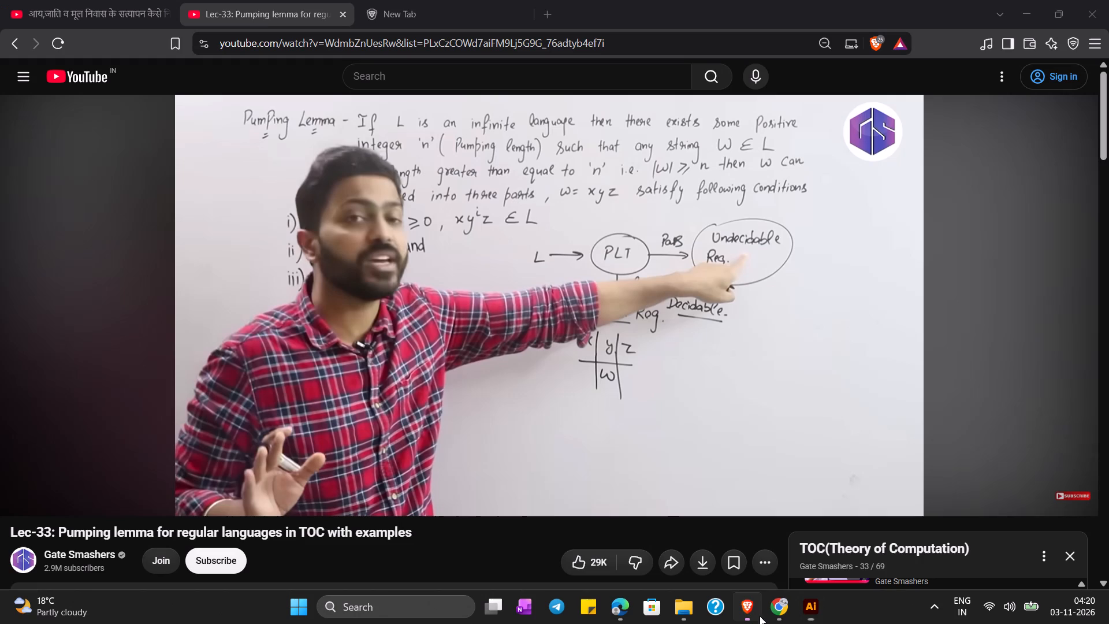
pyautogui.click(596, 340)
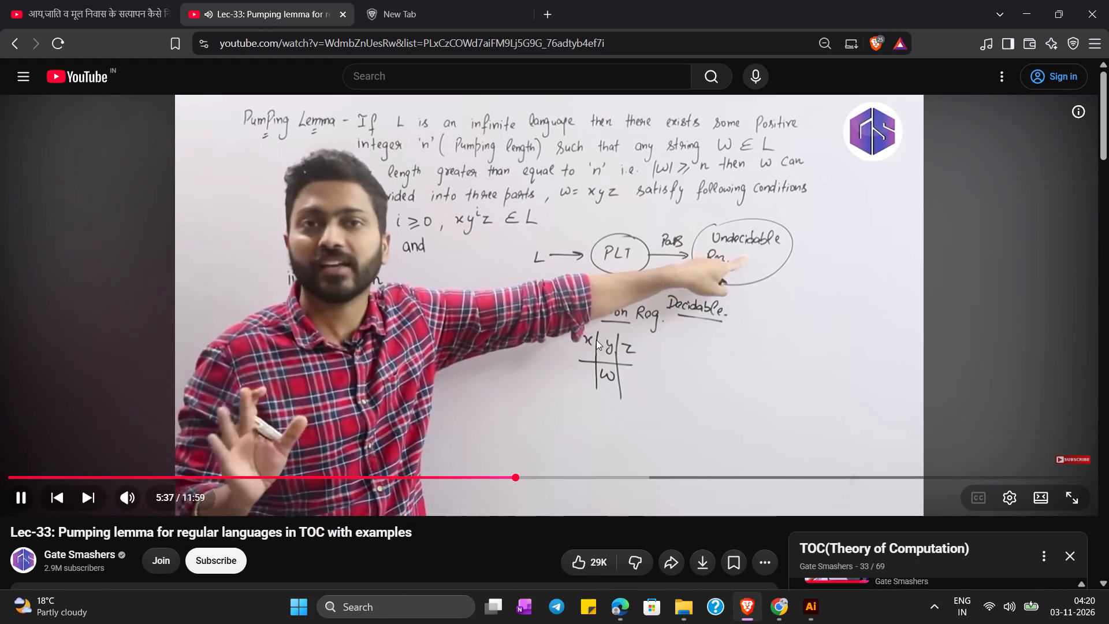
pyautogui.press('Right')
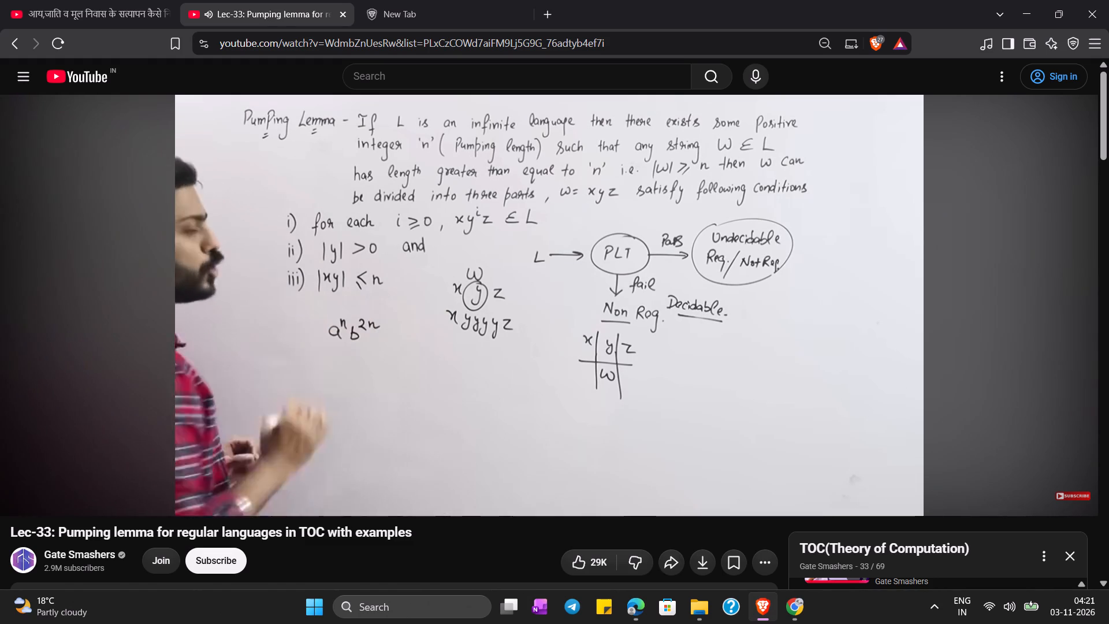
pyautogui.press('space')
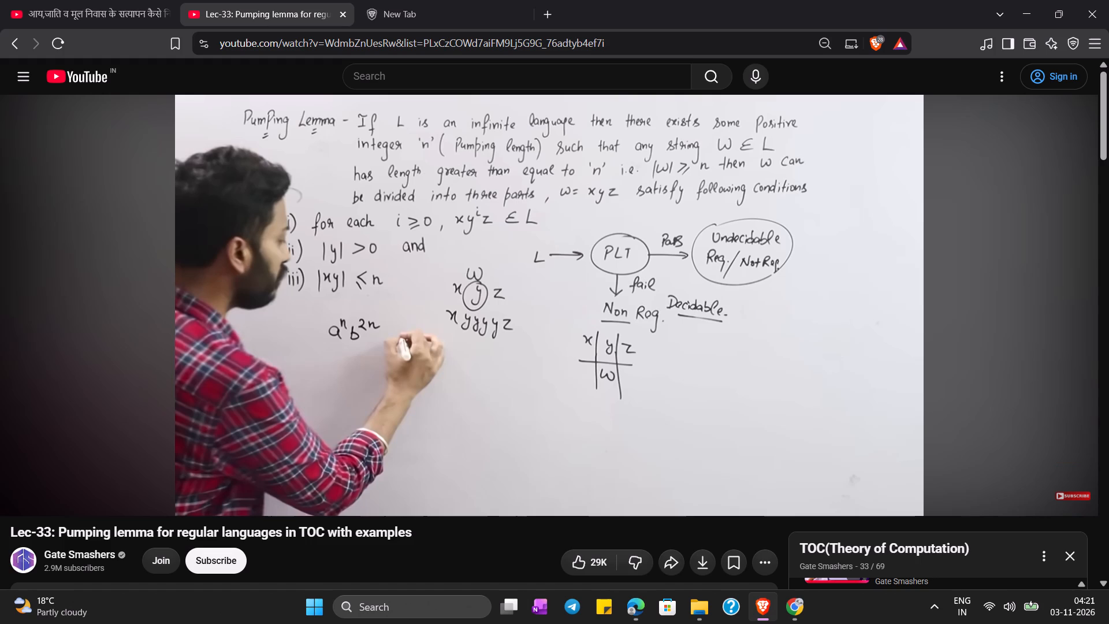
pyautogui.press('space')
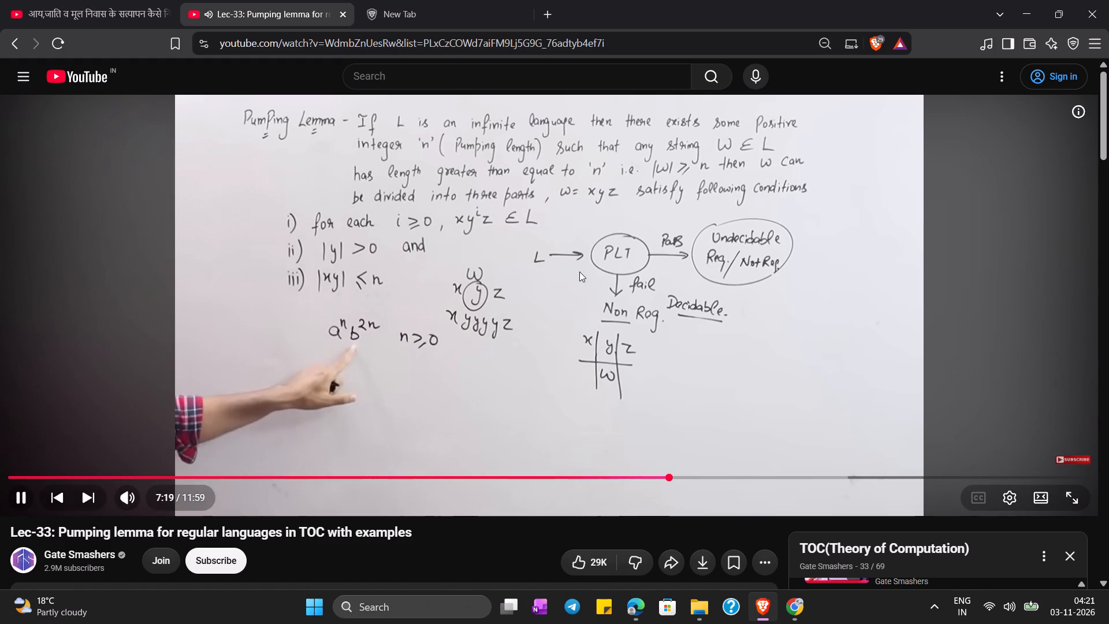
pyautogui.press('space')
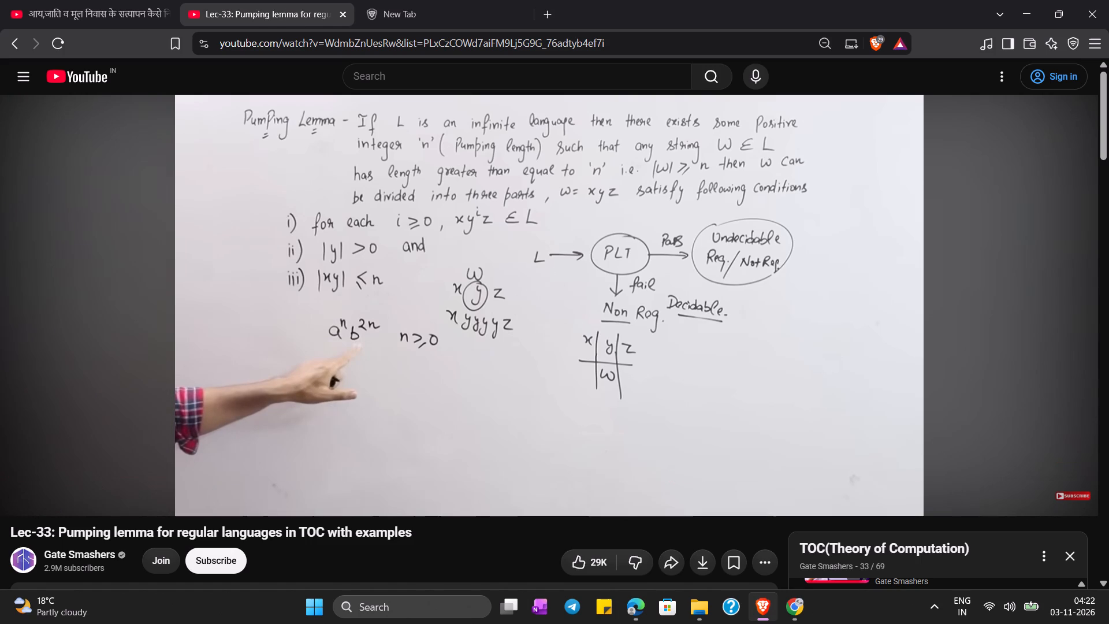
pyautogui.press('space')
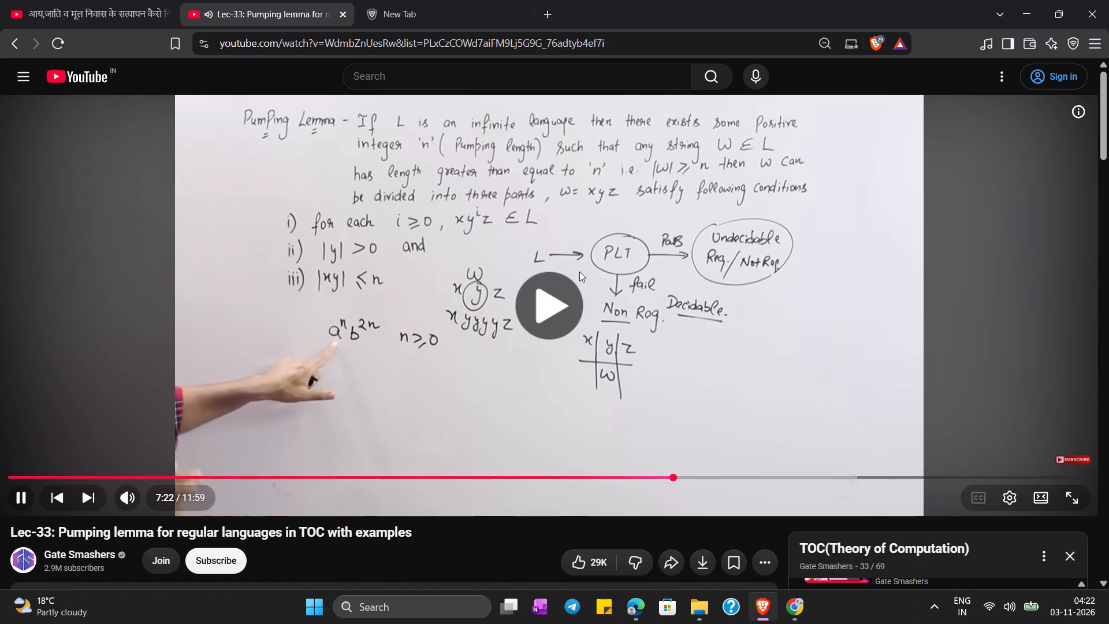
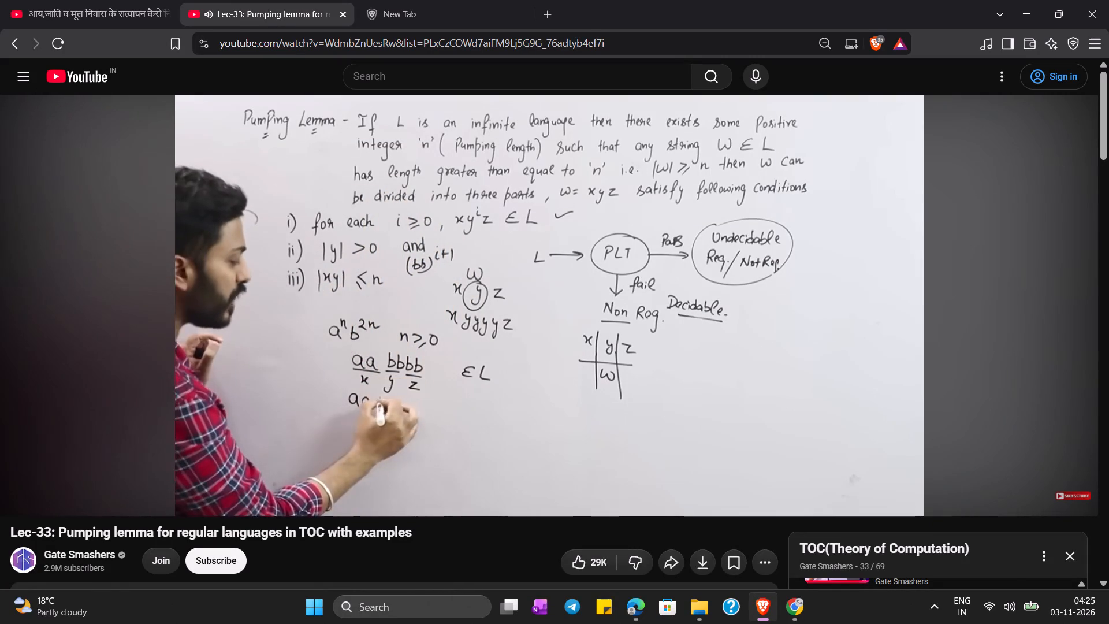
# Continue watching the pumping lemma lecture through its a^n b^2n example, pausing and resuming playback.
pyautogui.press('space')
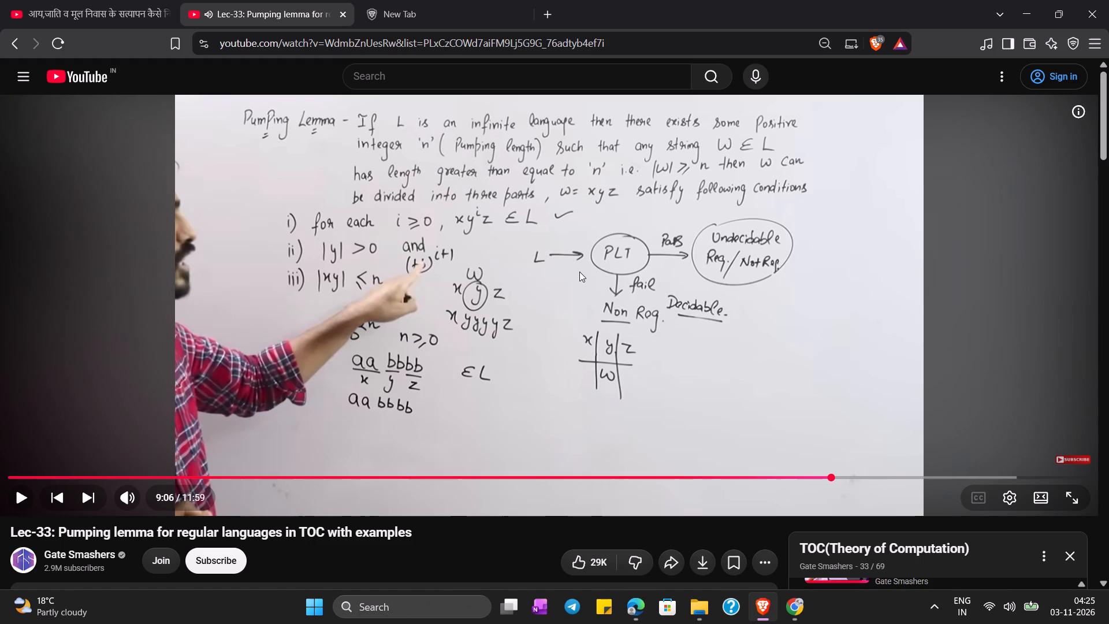
pyautogui.press('space')
pyautogui.press('space')
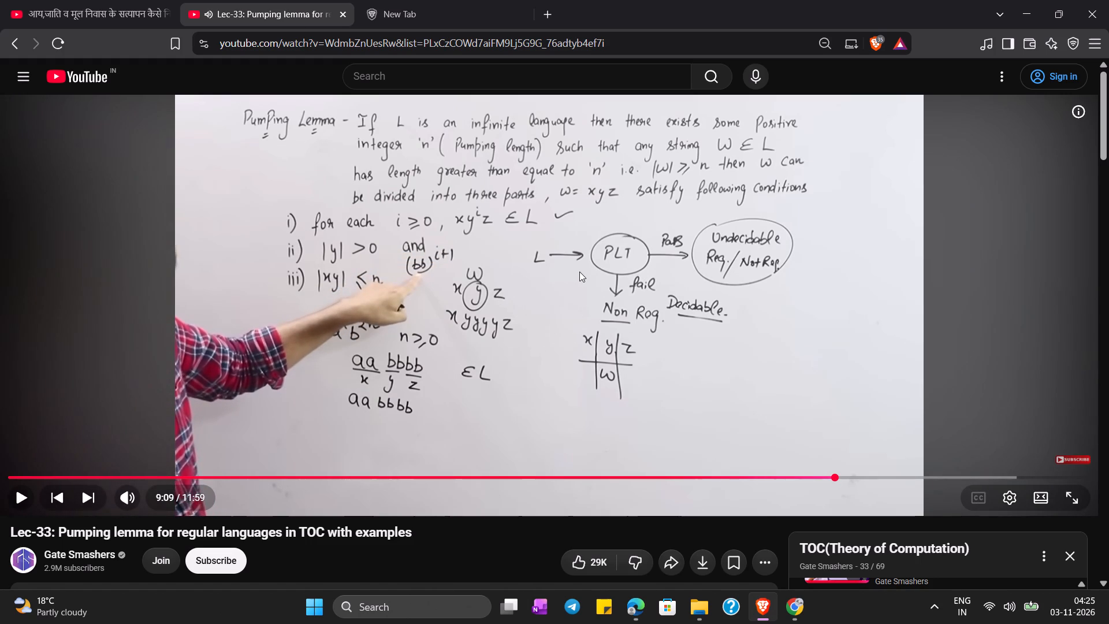
pyautogui.press('space')
pyautogui.press('space')
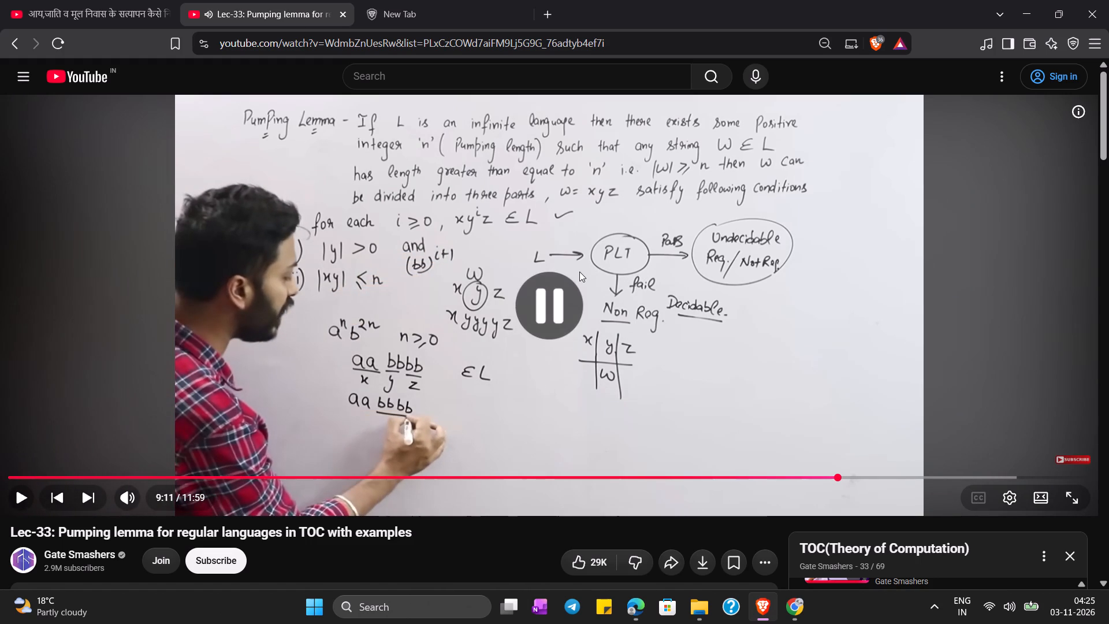
pyautogui.press('space')
pyautogui.press('space')
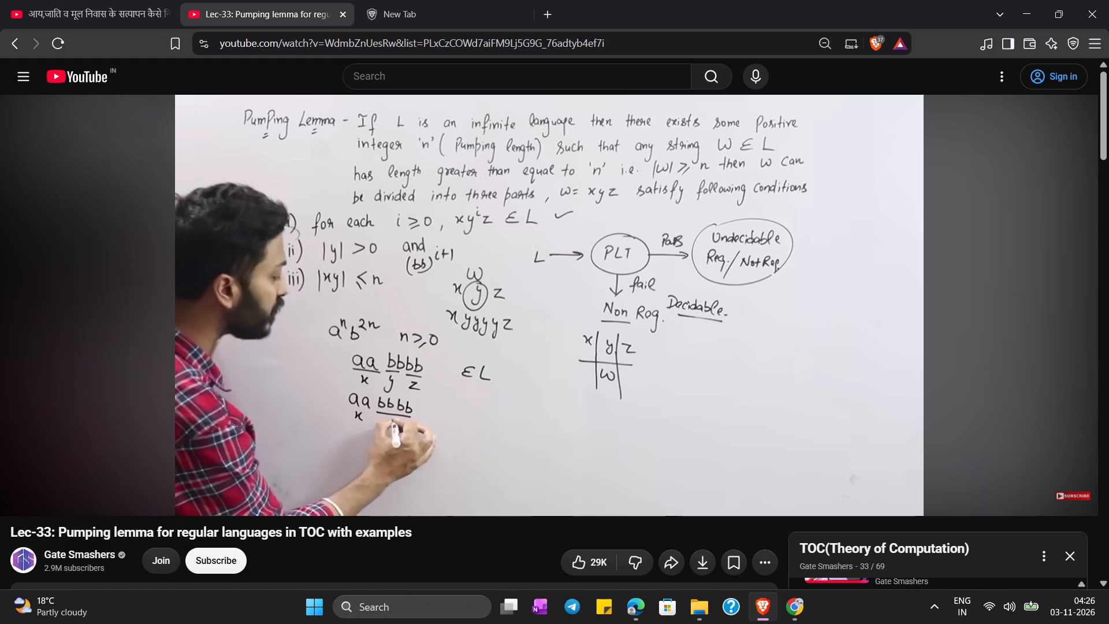
pyautogui.press('space')
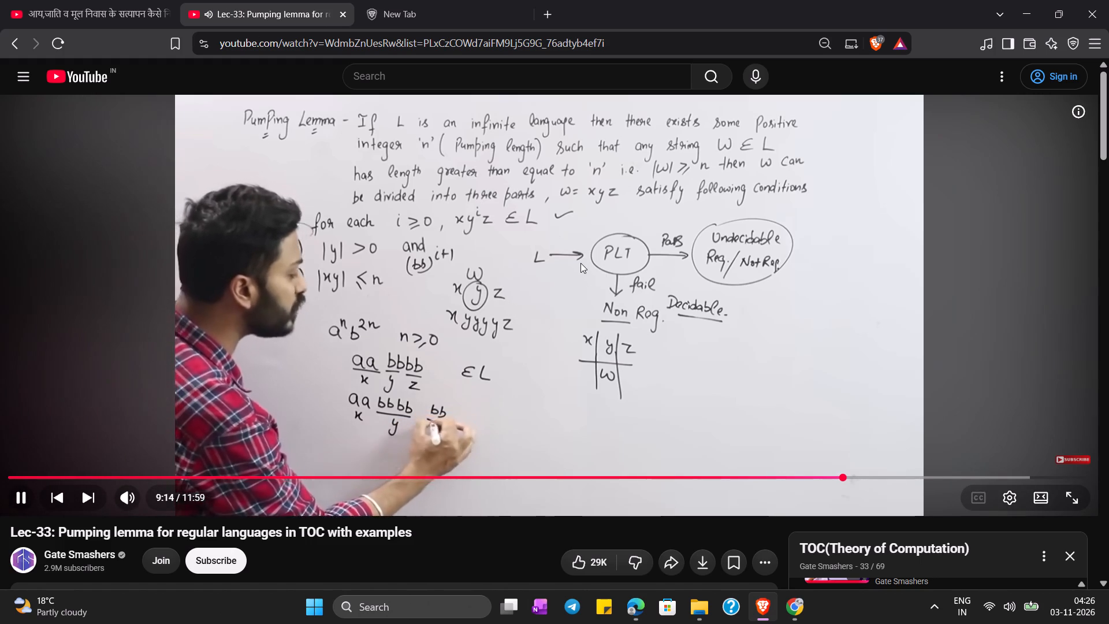
pyautogui.press('space')
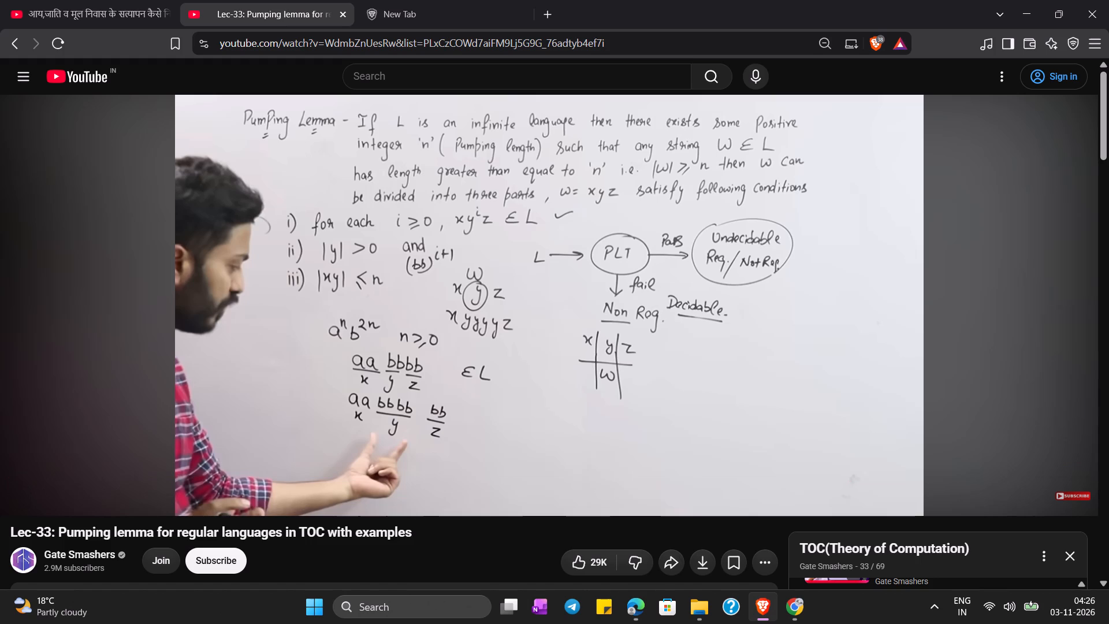
pyautogui.press('space')
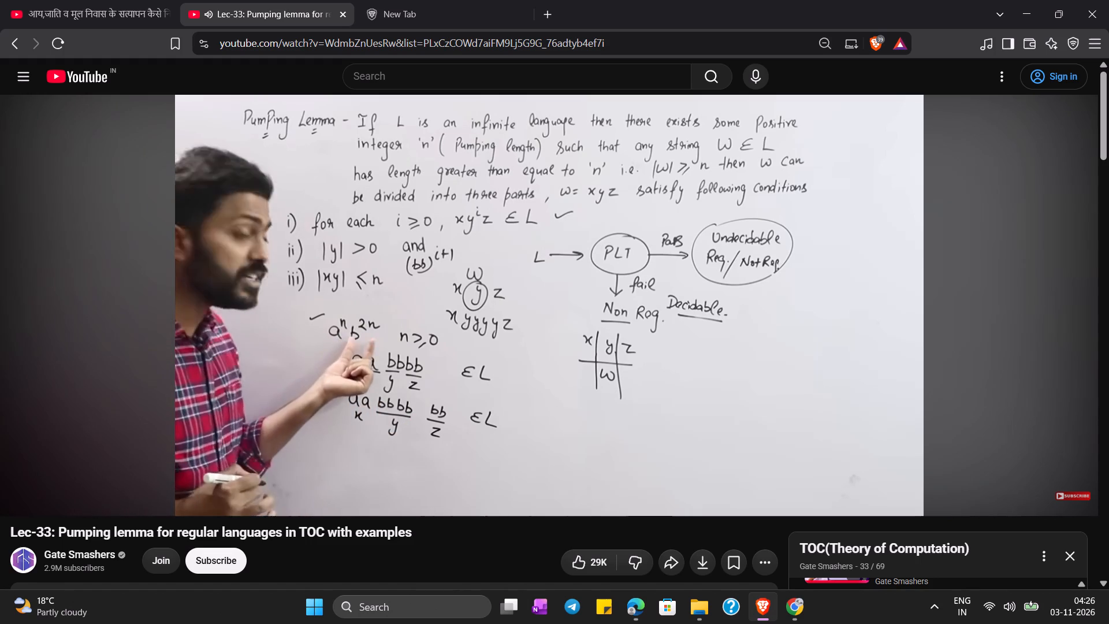
pyautogui.press('space')
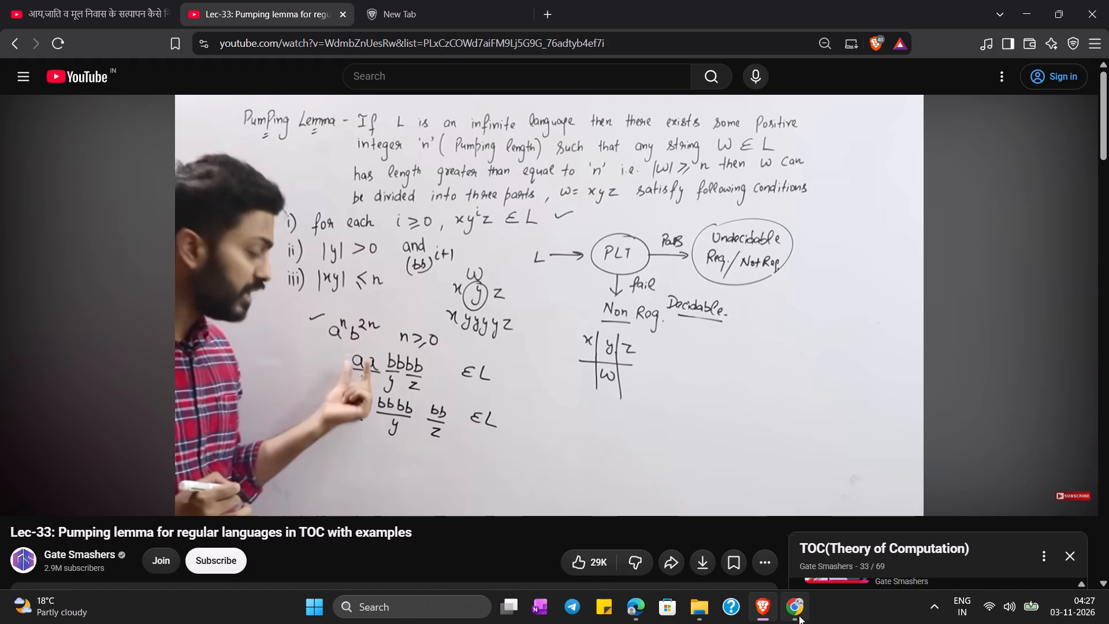
# Launch Adobe Illustrator 2026 and reopen the recovered document Untitled-1.
pyautogui.click(449, 606)
pyautogui.press('i')
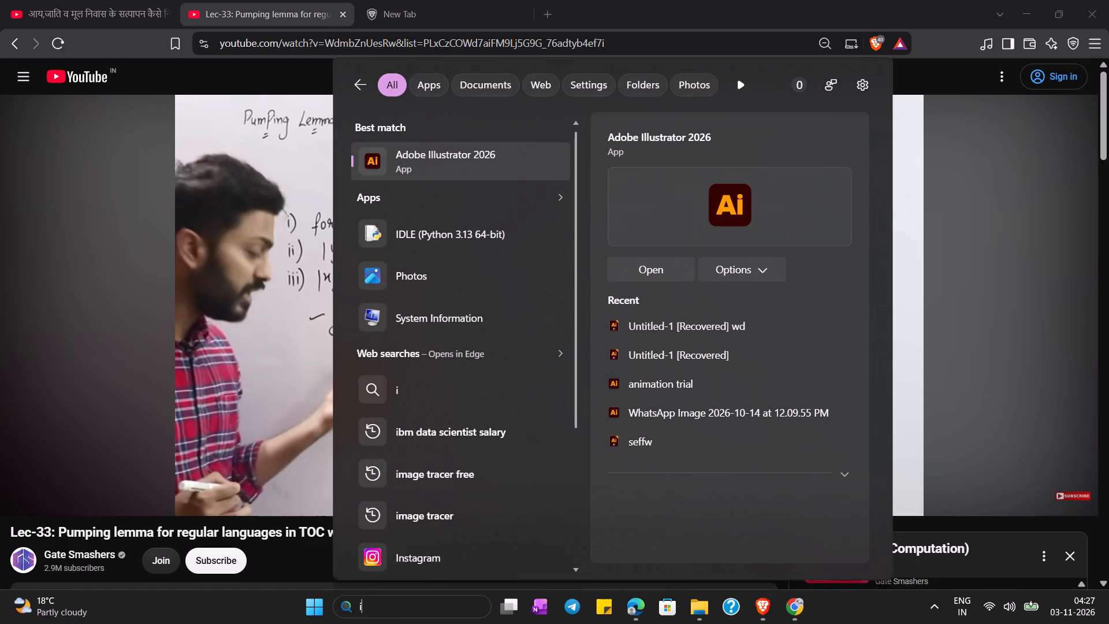
pyautogui.click(515, 152)
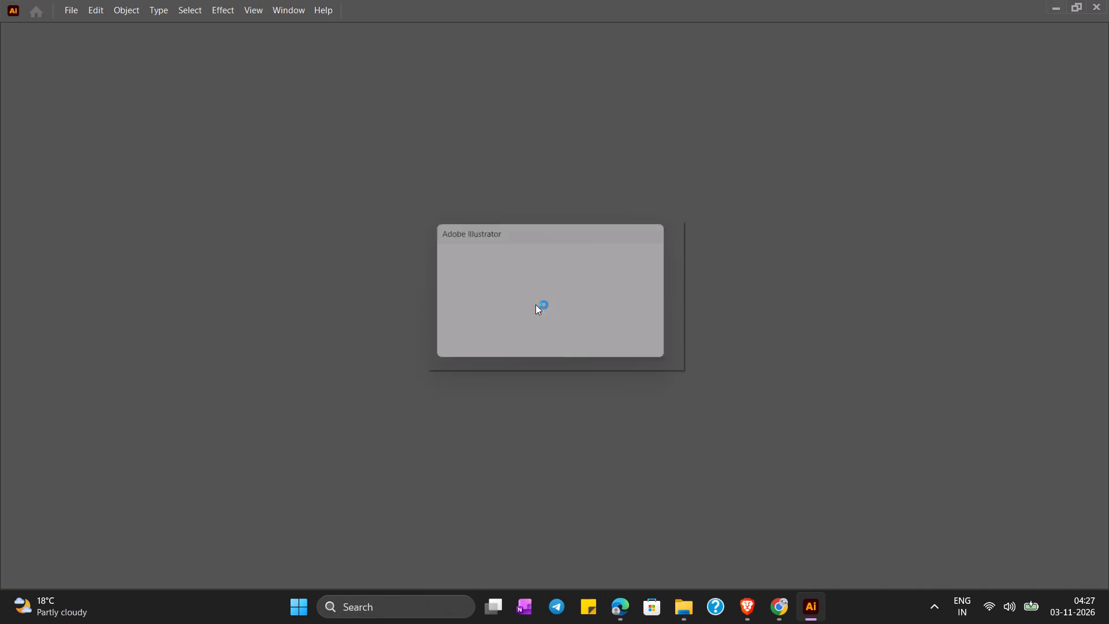
pyautogui.click(569, 352)
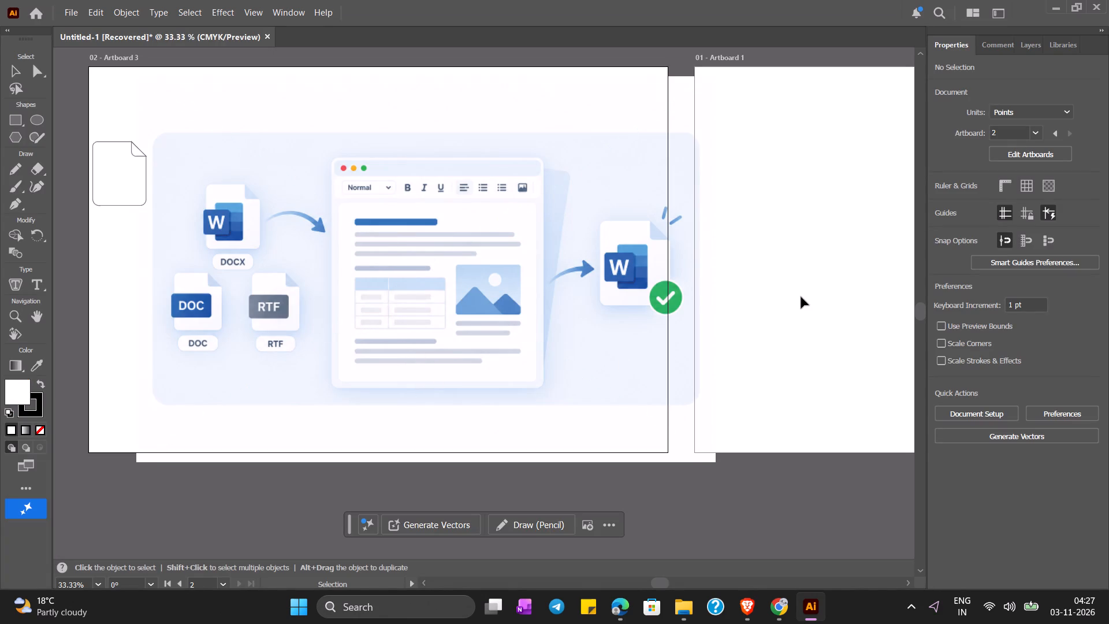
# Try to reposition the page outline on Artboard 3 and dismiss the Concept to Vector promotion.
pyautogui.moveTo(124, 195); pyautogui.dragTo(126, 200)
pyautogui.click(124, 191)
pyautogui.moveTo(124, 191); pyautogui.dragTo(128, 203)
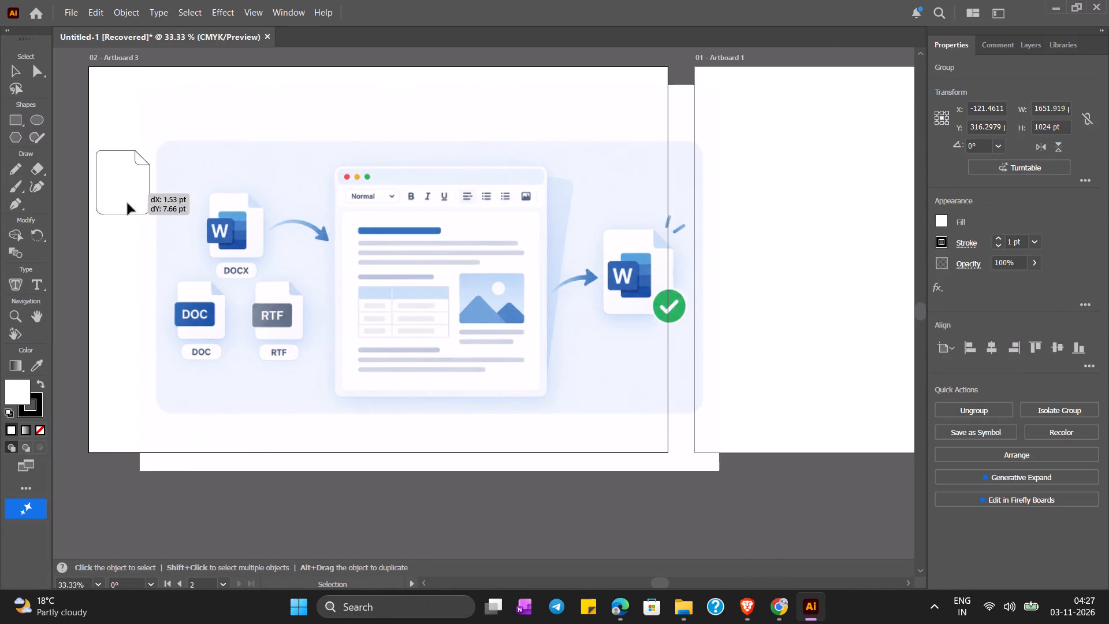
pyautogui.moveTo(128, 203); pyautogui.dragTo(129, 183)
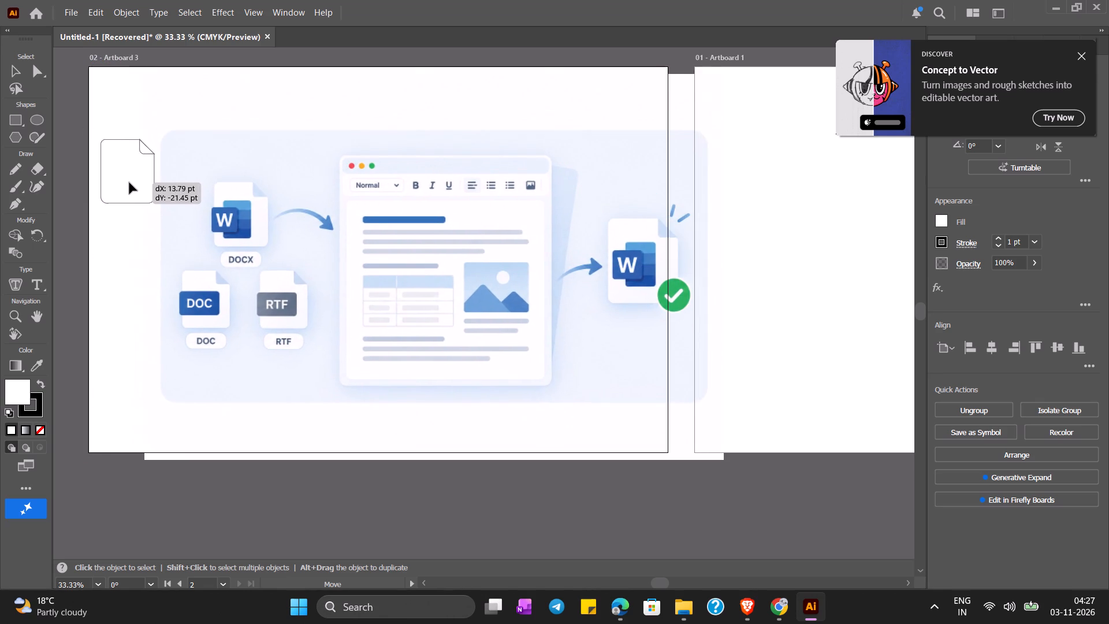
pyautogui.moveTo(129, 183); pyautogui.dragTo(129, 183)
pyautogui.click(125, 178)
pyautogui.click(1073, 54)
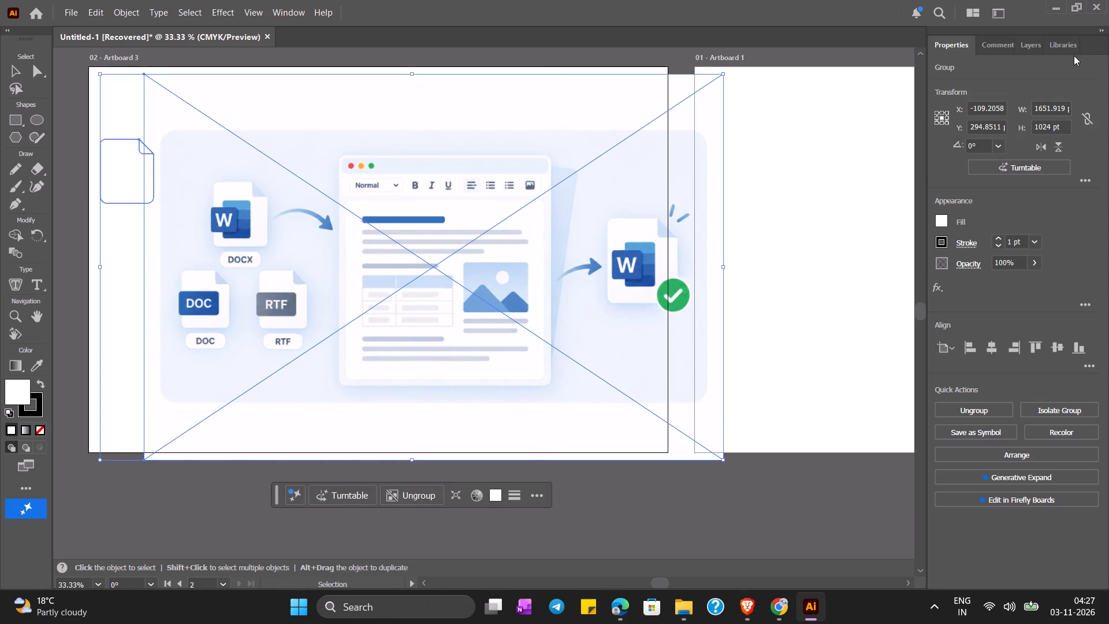
# Expand Layer 1 and its nested group in the layer list to expose the individual paths and linked file.
pyautogui.click(999, 43)
pyautogui.click(976, 41)
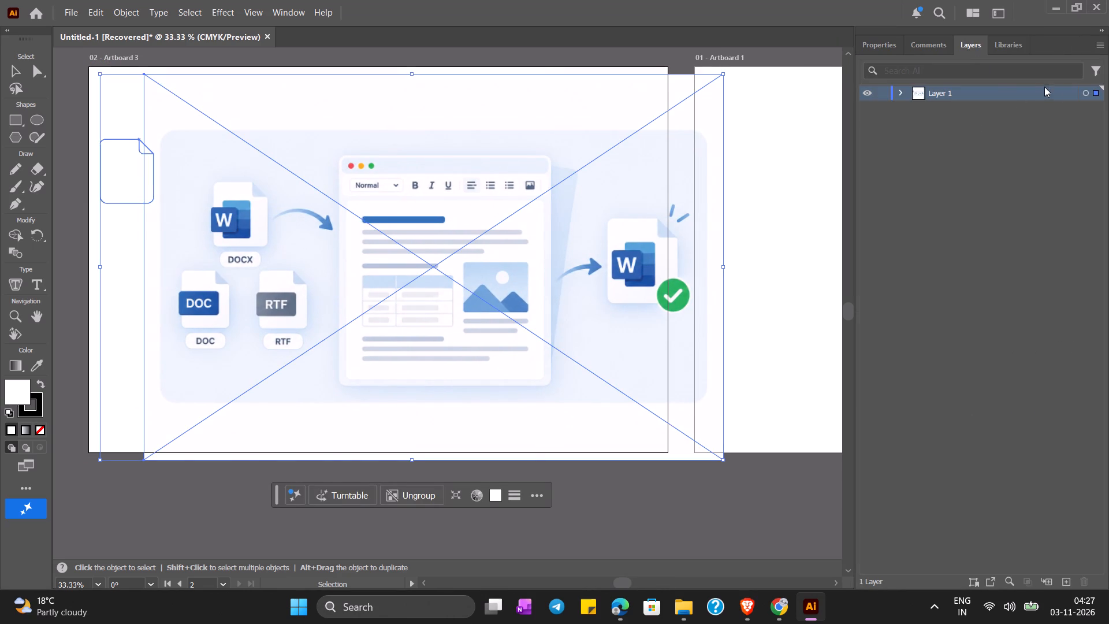
pyautogui.click(896, 92)
pyautogui.click(914, 105)
pyautogui.click(533, 145)
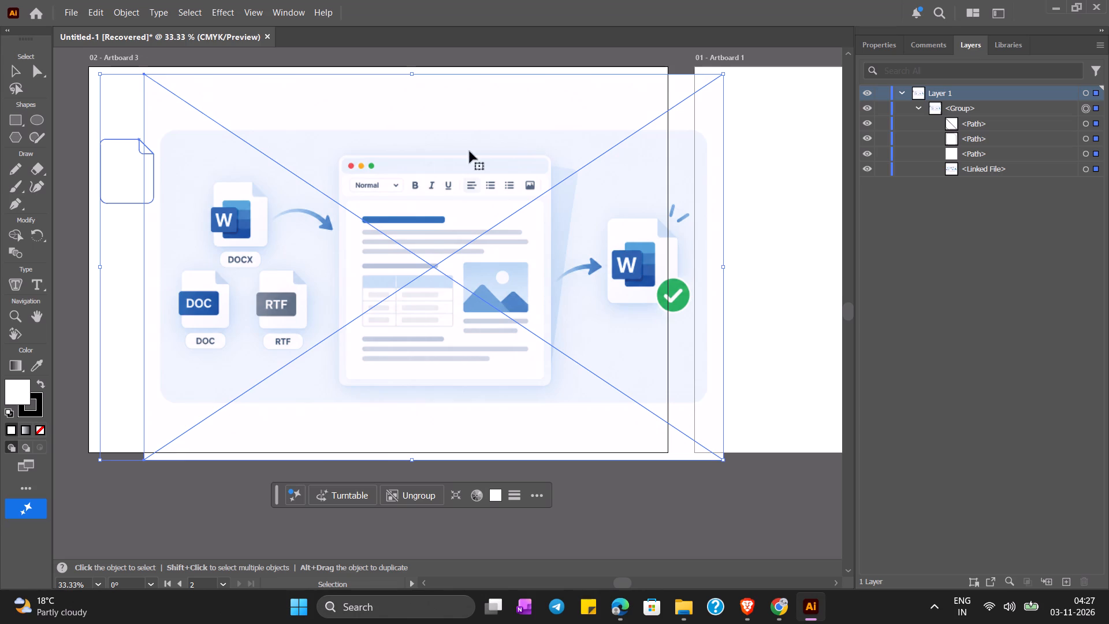
pyautogui.click(340, 158)
pyautogui.click(126, 337)
# Isolate the group, move the page outline onto Artboard 1, and fit the folded corner into its cut corner.
pyautogui.doubleClick(136, 180)
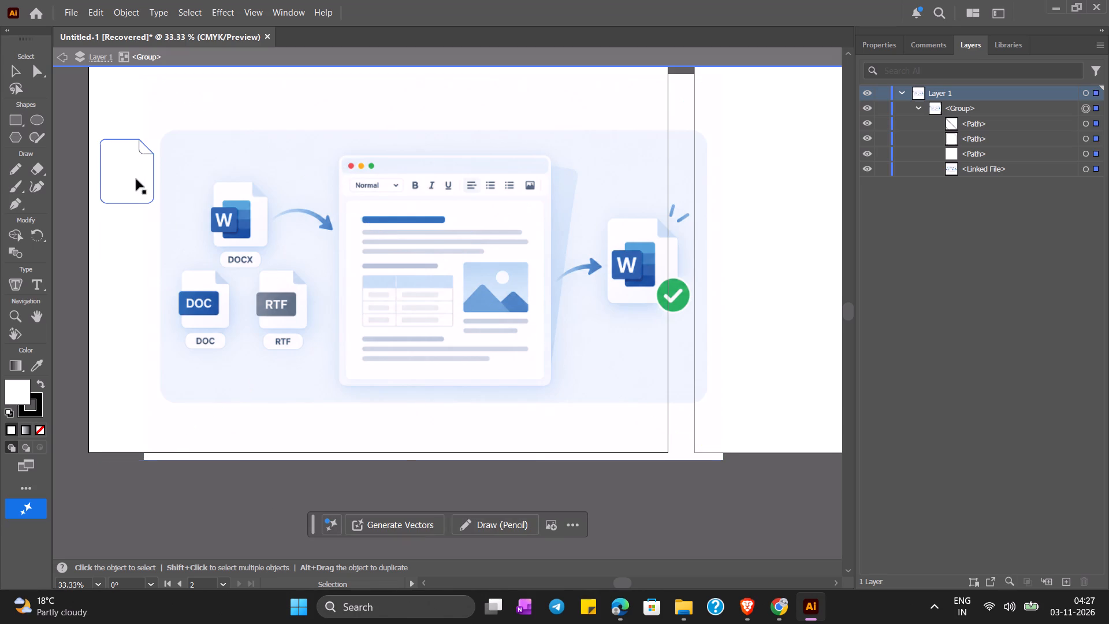
pyautogui.moveTo(136, 179); pyautogui.dragTo(785, 242)
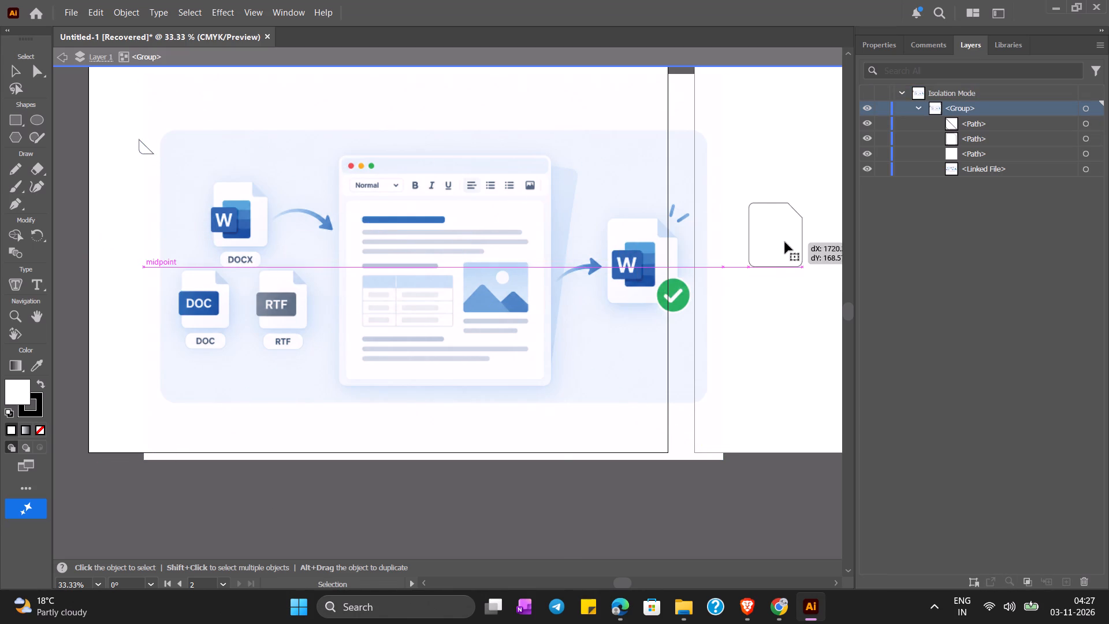
pyautogui.moveTo(140, 147); pyautogui.dragTo(750, 229)
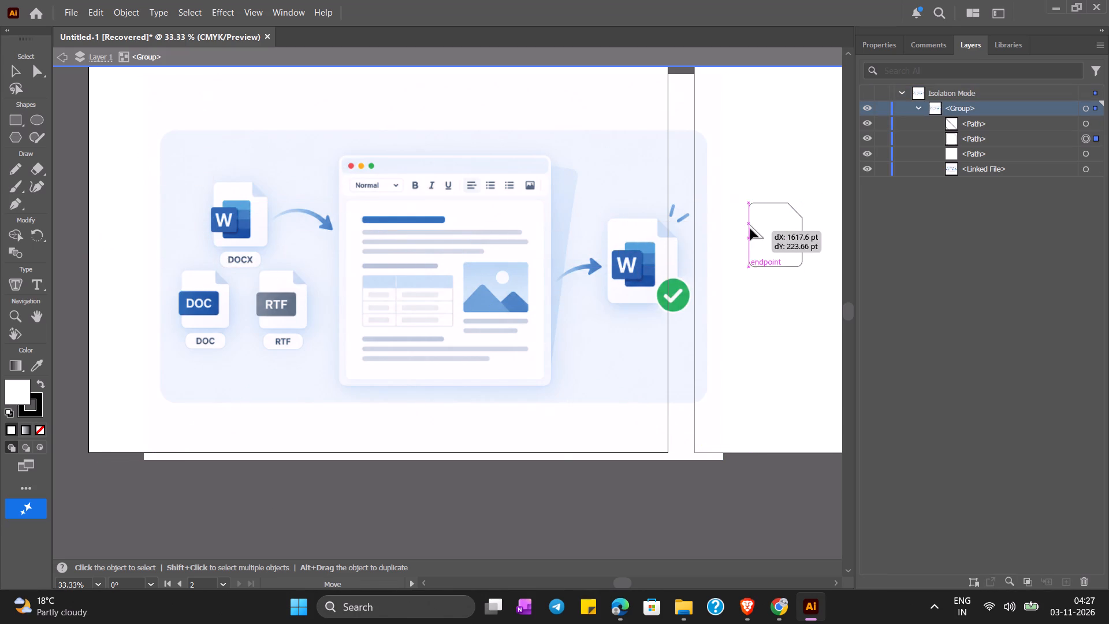
pyautogui.moveTo(750, 229); pyautogui.dragTo(789, 212)
# Group the page outline with its folded corner on Artboard 1 within the isolated group.
pyautogui.click(801, 315)
pyautogui.moveTo(801, 296); pyautogui.dragTo(745, 248)
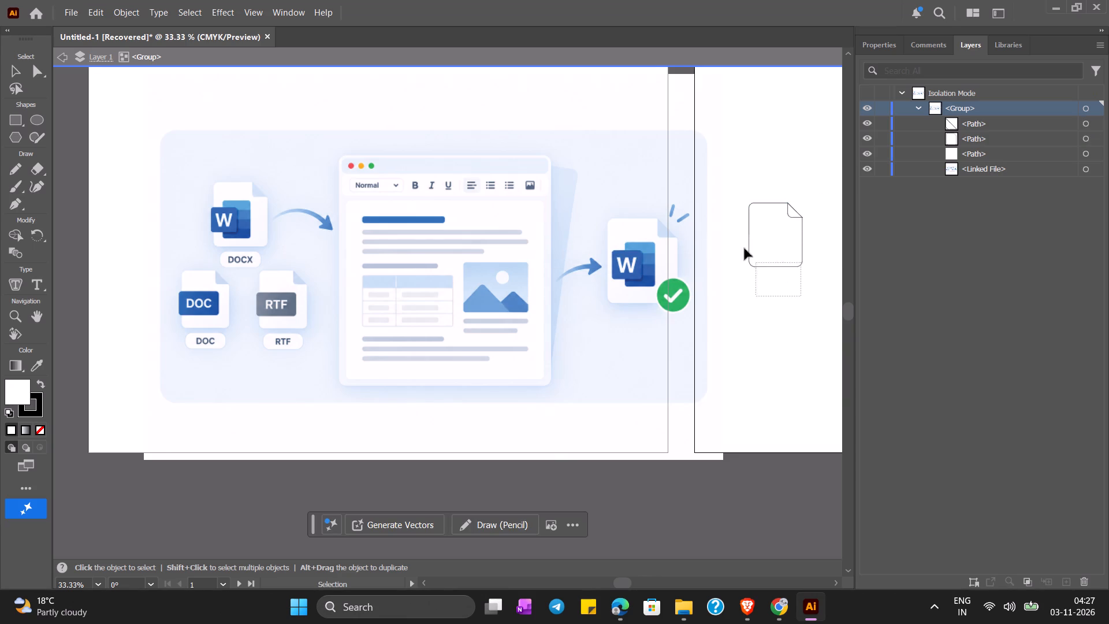
pyautogui.moveTo(745, 248); pyautogui.dragTo(724, 185)
pyautogui.rightClick(792, 241)
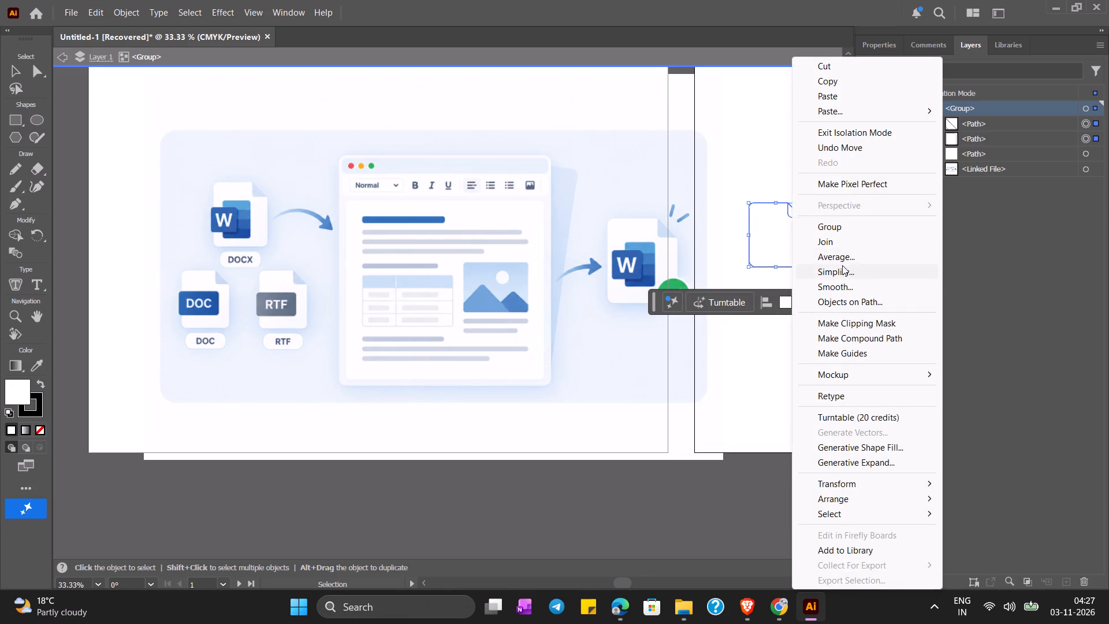
pyautogui.click(851, 231)
# Move the reference image so its edges align with Artboard 3, then deselect it.
pyautogui.moveTo(524, 262); pyautogui.dragTo(501, 255)
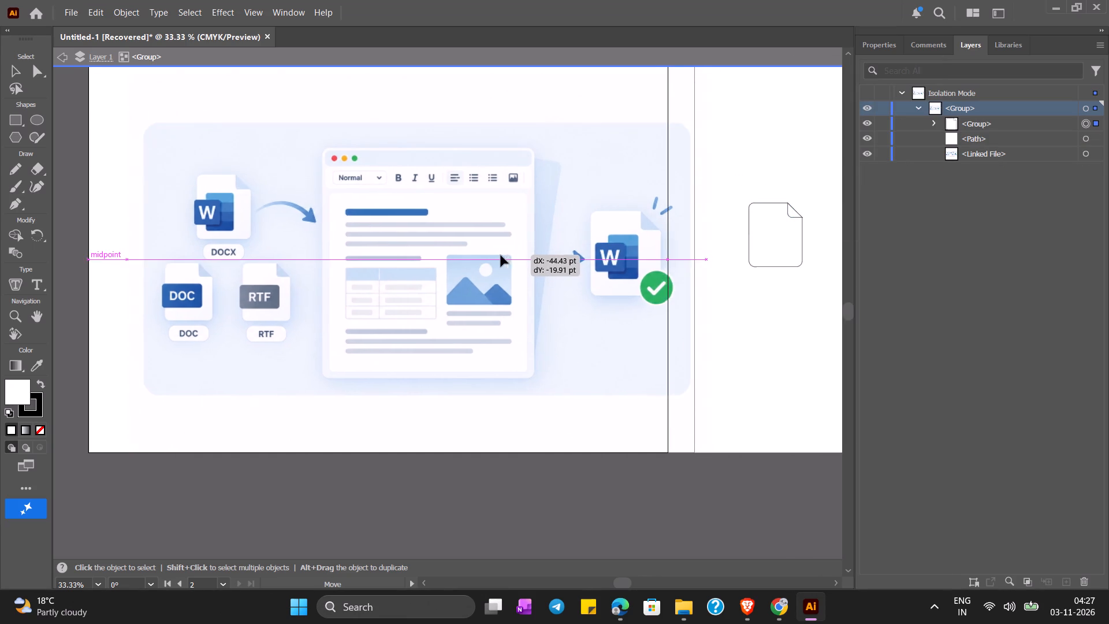
pyautogui.moveTo(501, 255); pyautogui.dragTo(471, 254)
pyautogui.click(633, 477)
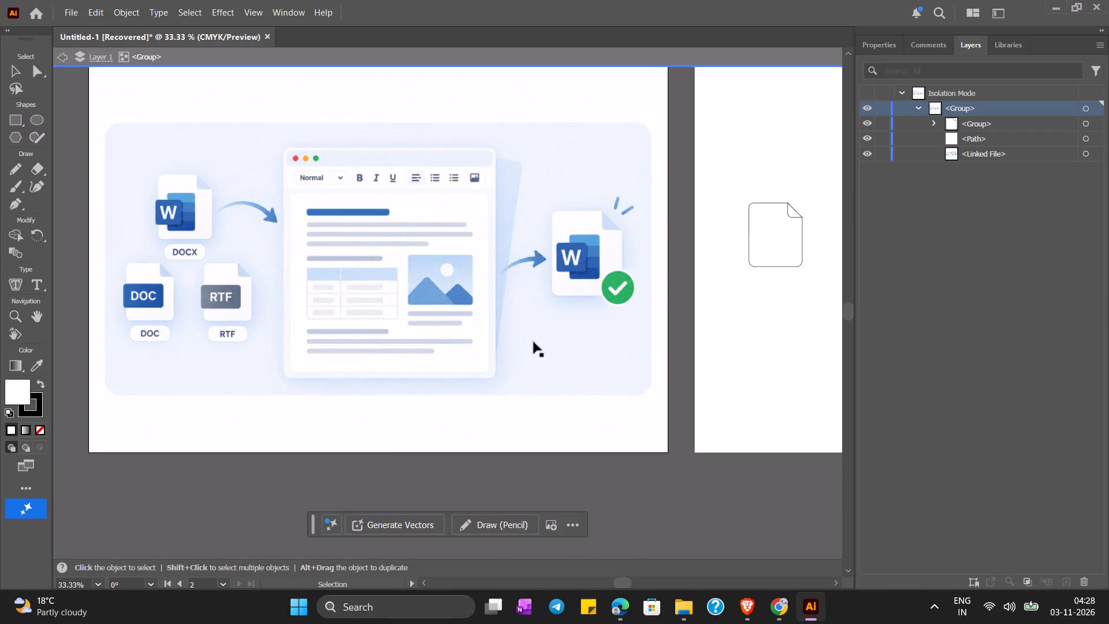
# Lock the reference image's <Linked File> object through its options, keeping it shown.
pyautogui.rightClick(471, 273)
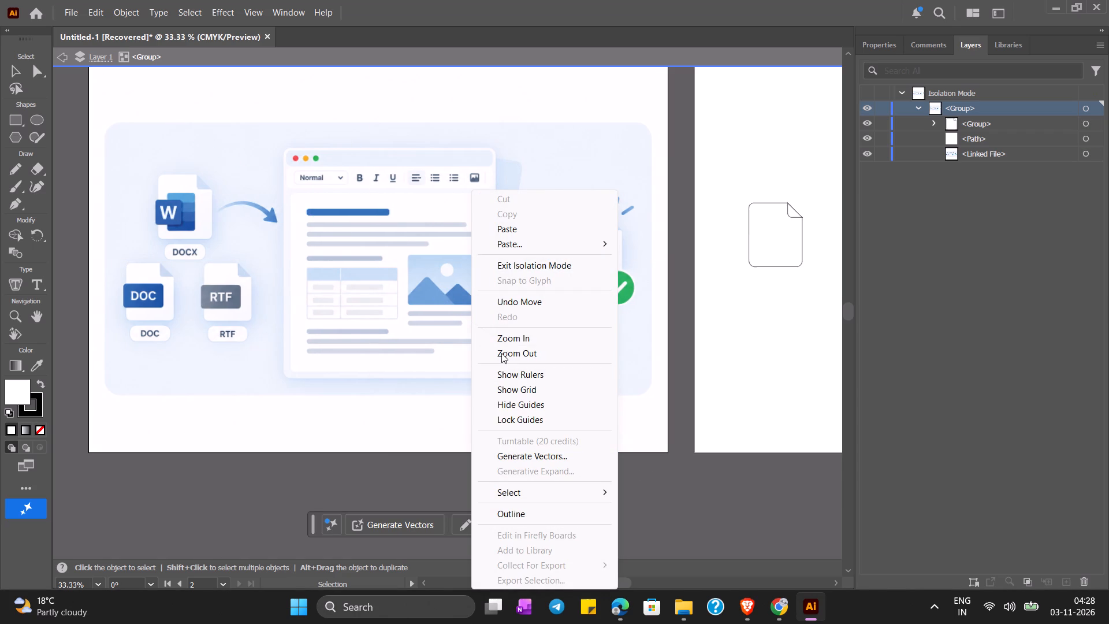
pyautogui.click(371, 253)
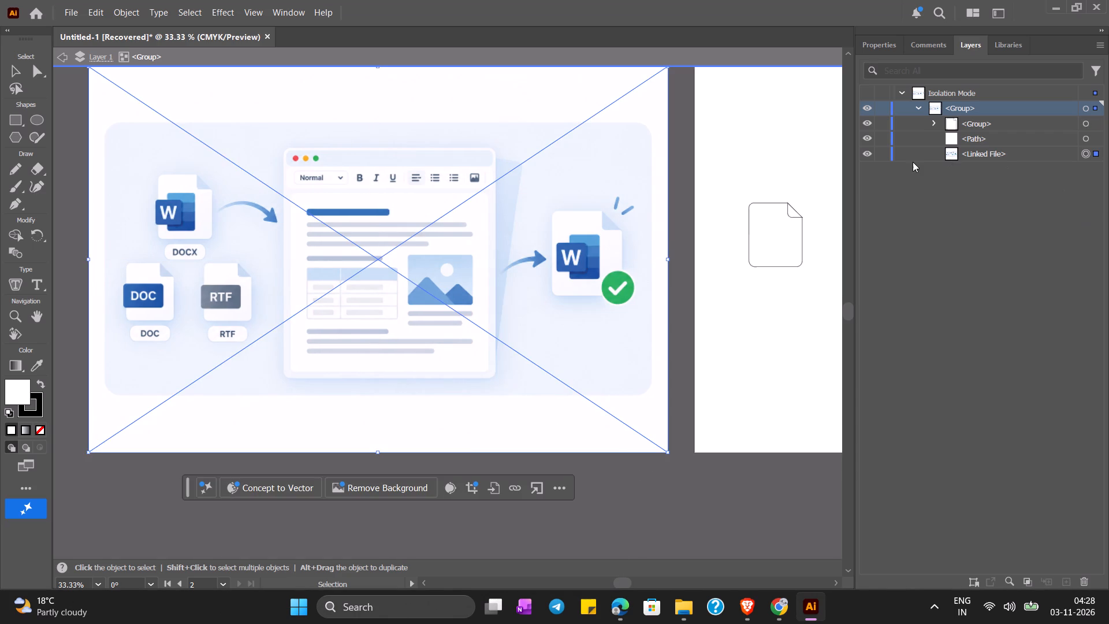
pyautogui.rightClick(967, 152)
pyautogui.doubleClick(986, 156)
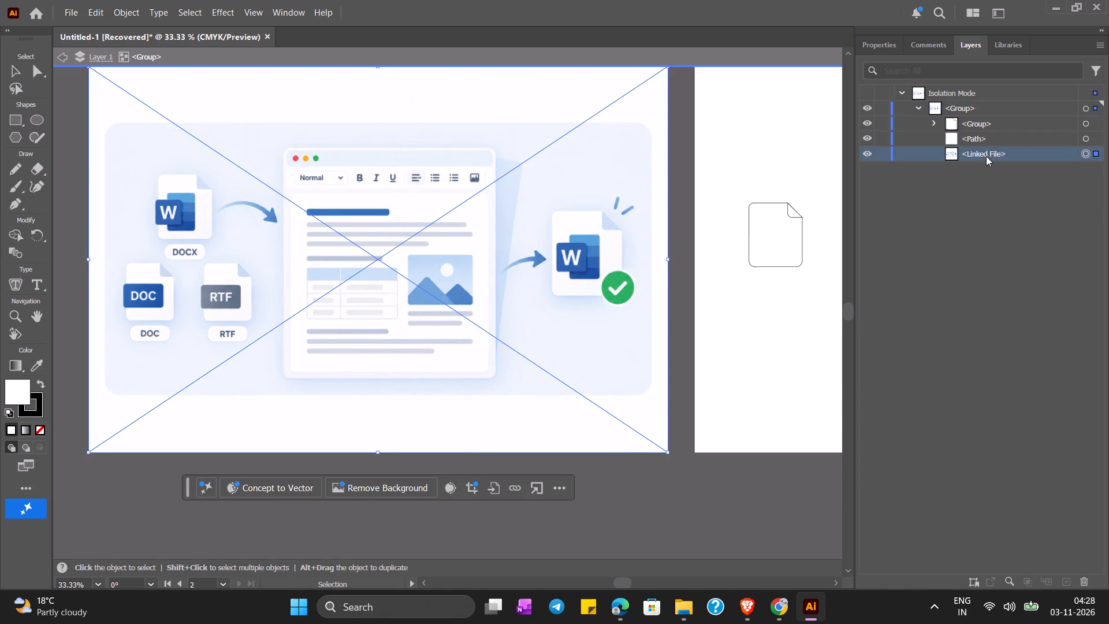
pyautogui.doubleClick(914, 156)
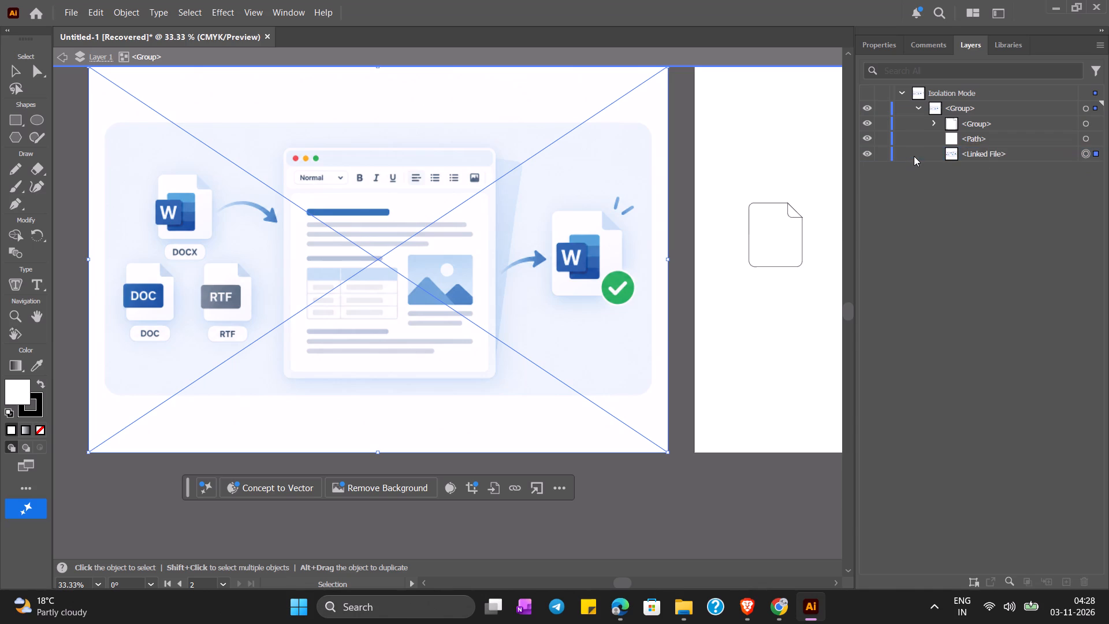
pyautogui.doubleClick(920, 156)
pyautogui.doubleClick(936, 152)
pyautogui.doubleClick(1030, 154)
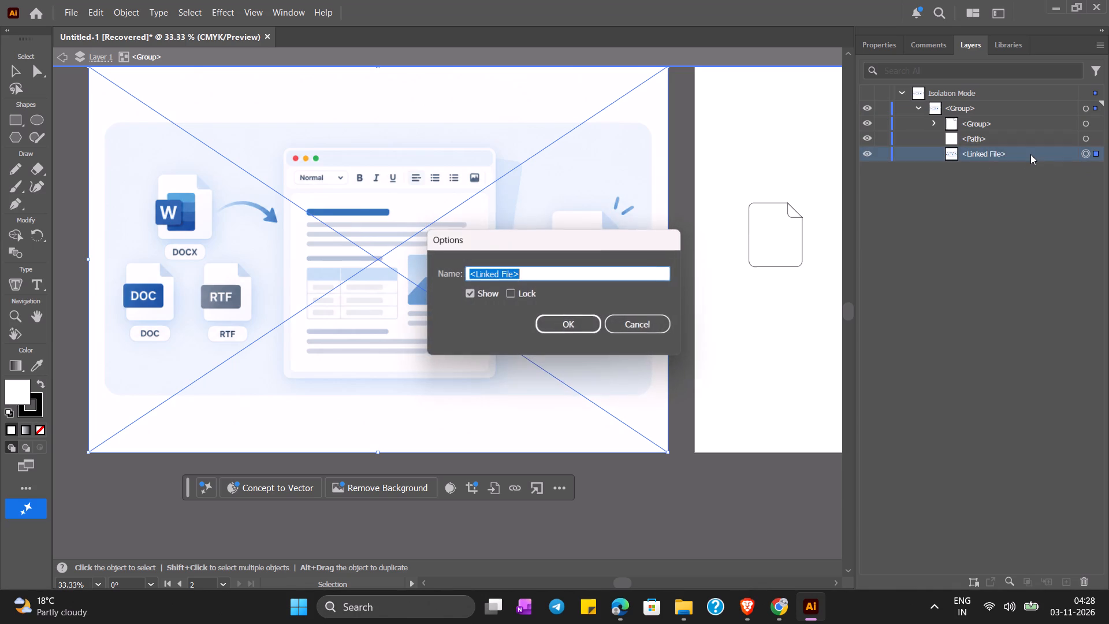
pyautogui.click(515, 293)
pyautogui.click(583, 326)
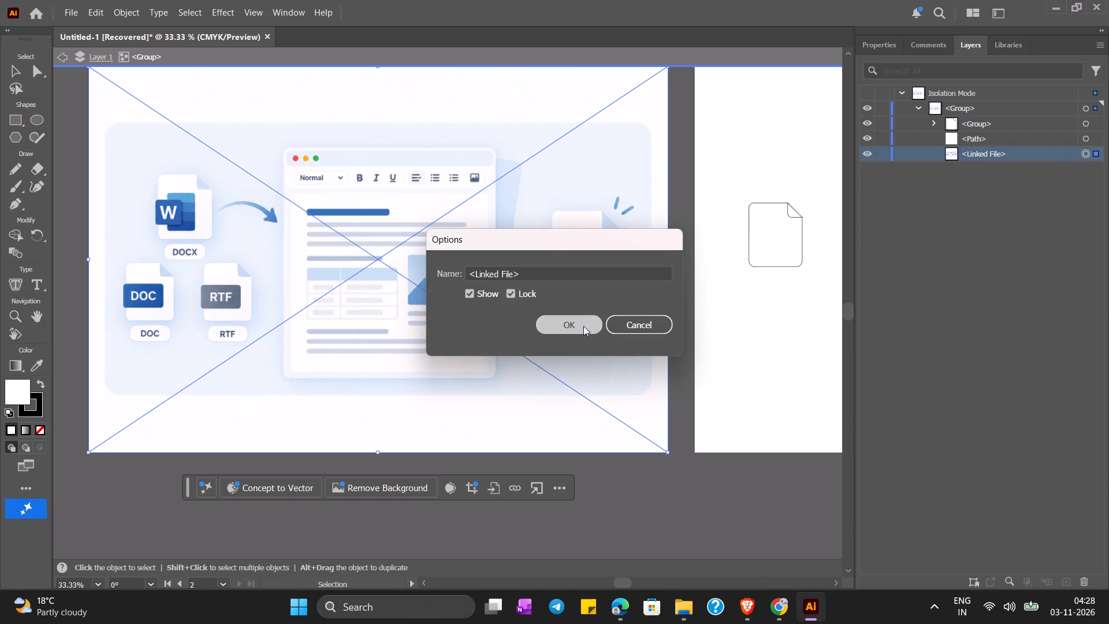
pyautogui.click(663, 489)
pyautogui.click(340, 228)
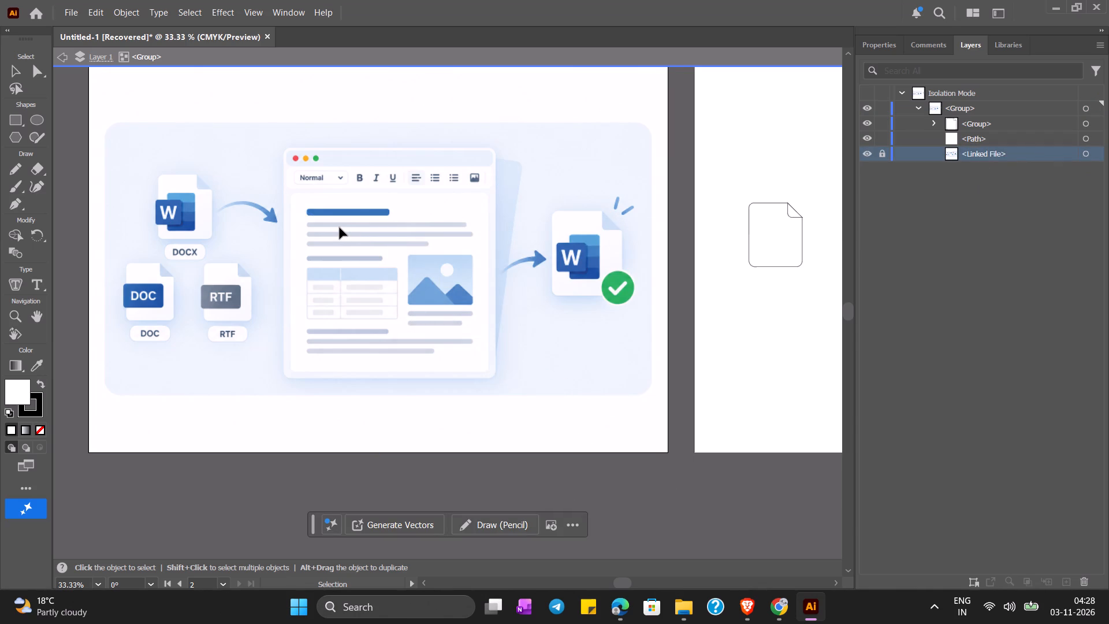
# Draw a rounded rectangle about 67 by 63 pt over the W tile of the DOCX icon's Word logo.
pyautogui.keyDown('ctrl'); pyautogui.scroll(4, 340, 228); pyautogui.keyUp('ctrl')
pyautogui.hotkey('ctrl', '+')
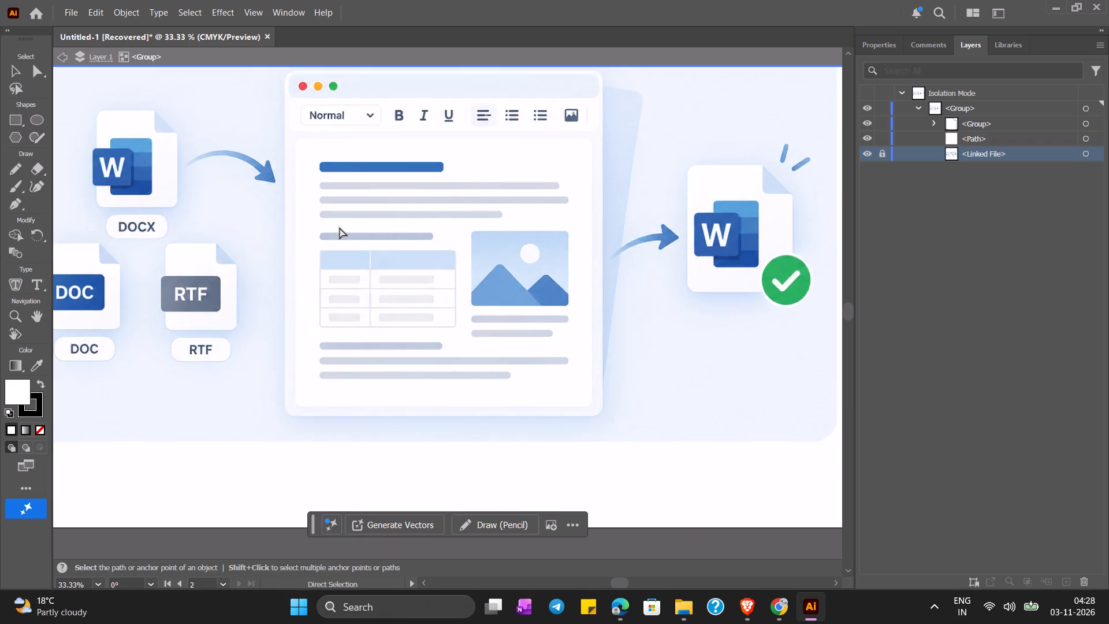
pyautogui.hotkey('ctrl', '+')
pyautogui.hscroll(6, 340, 228)
pyautogui.scroll(4, 340, 228)
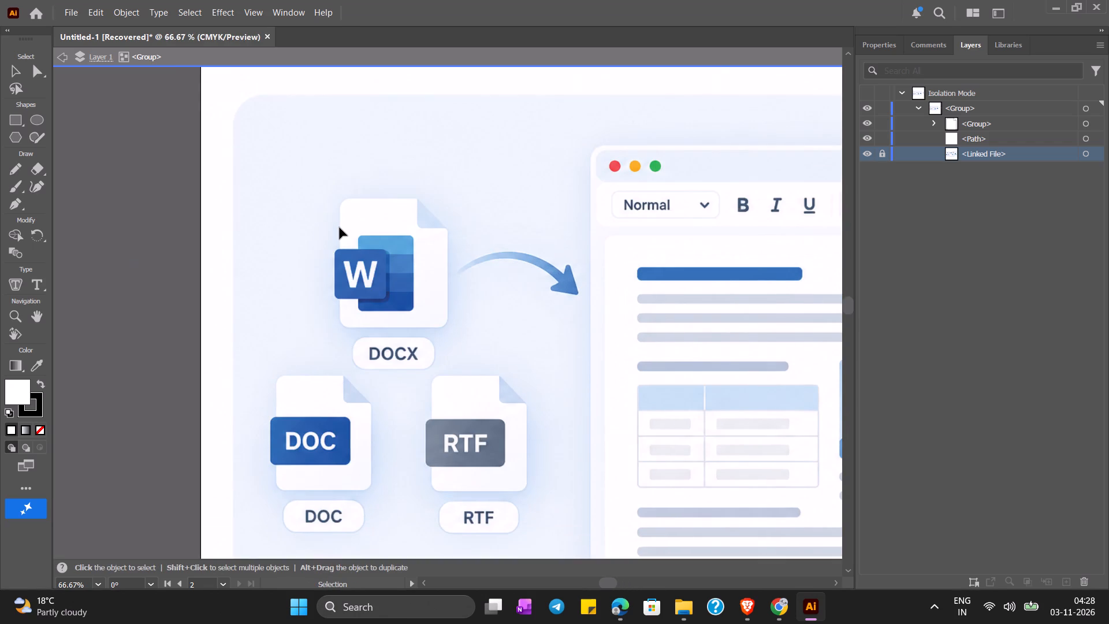
pyautogui.hotkey('ctrl', '+')
pyautogui.hotkey('ctrl', '+')
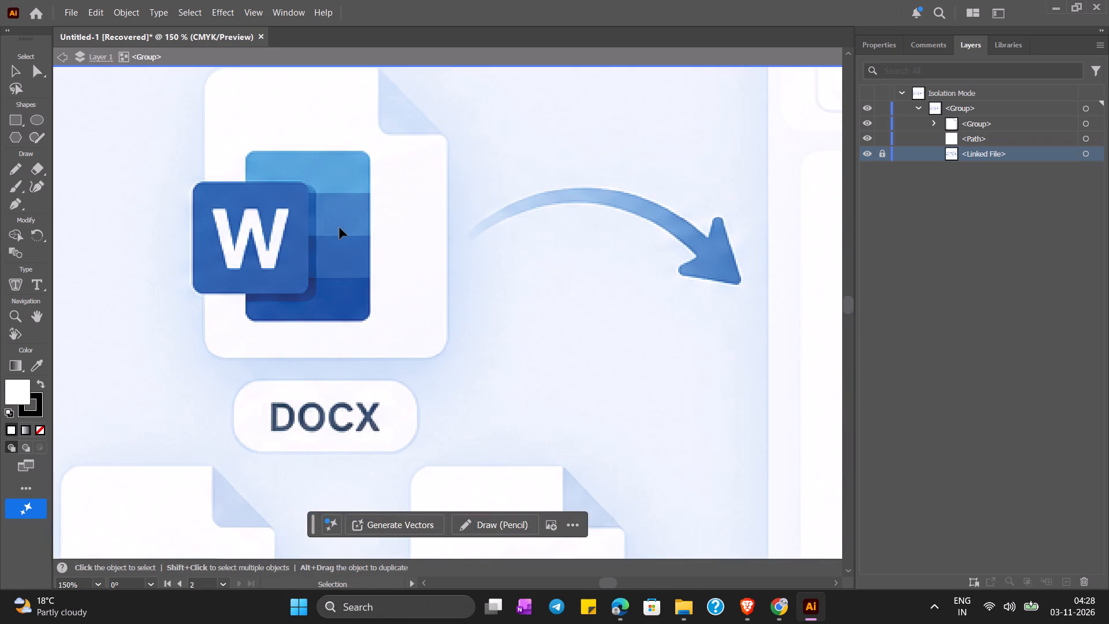
pyautogui.click(27, 491)
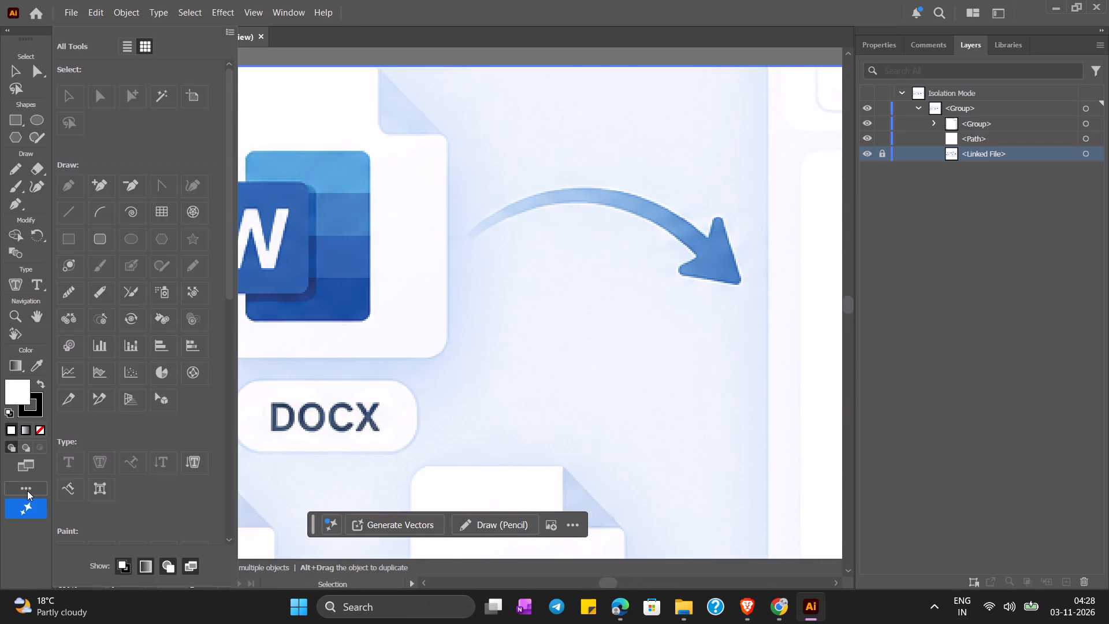
pyautogui.click(103, 236)
pyautogui.click(352, 248)
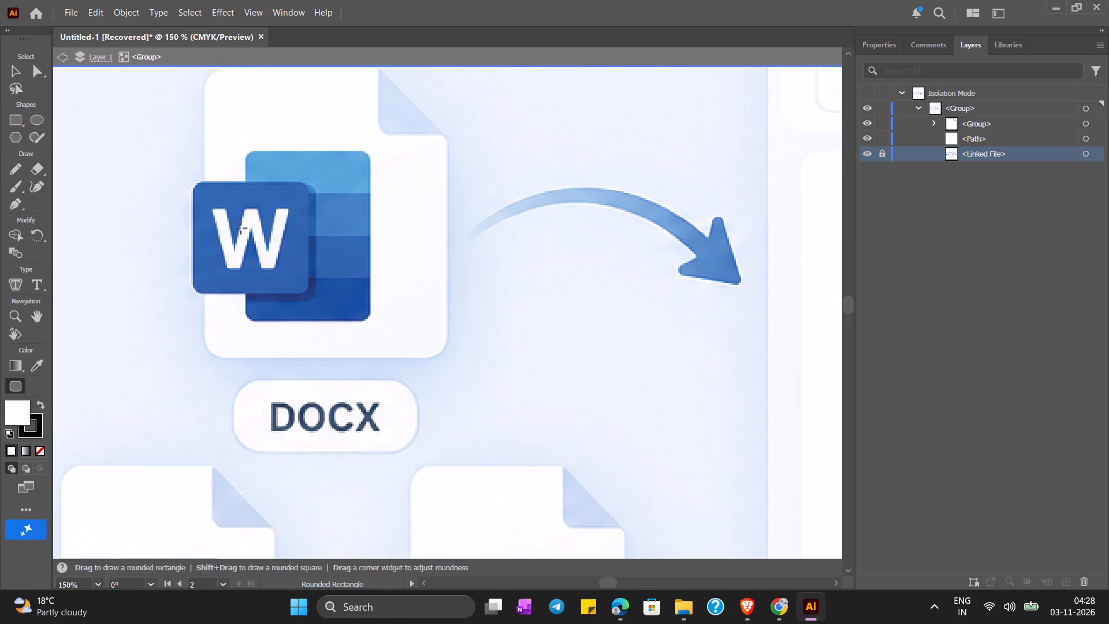
pyautogui.moveTo(195, 187); pyautogui.dragTo(310, 294)
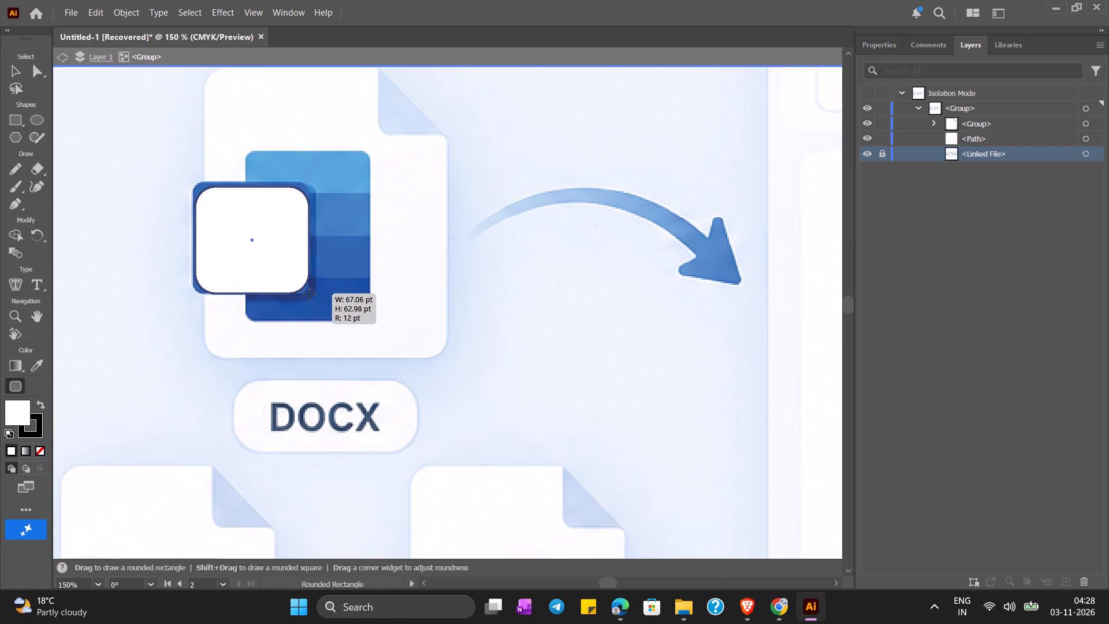
pyautogui.moveTo(310, 294); pyautogui.dragTo(310, 294)
# Resize the rounded rectangle to about 67.4 by 67.4 pt over the W tile and reduce its corner radius to about 9 pt.
pyautogui.click(250, 185)
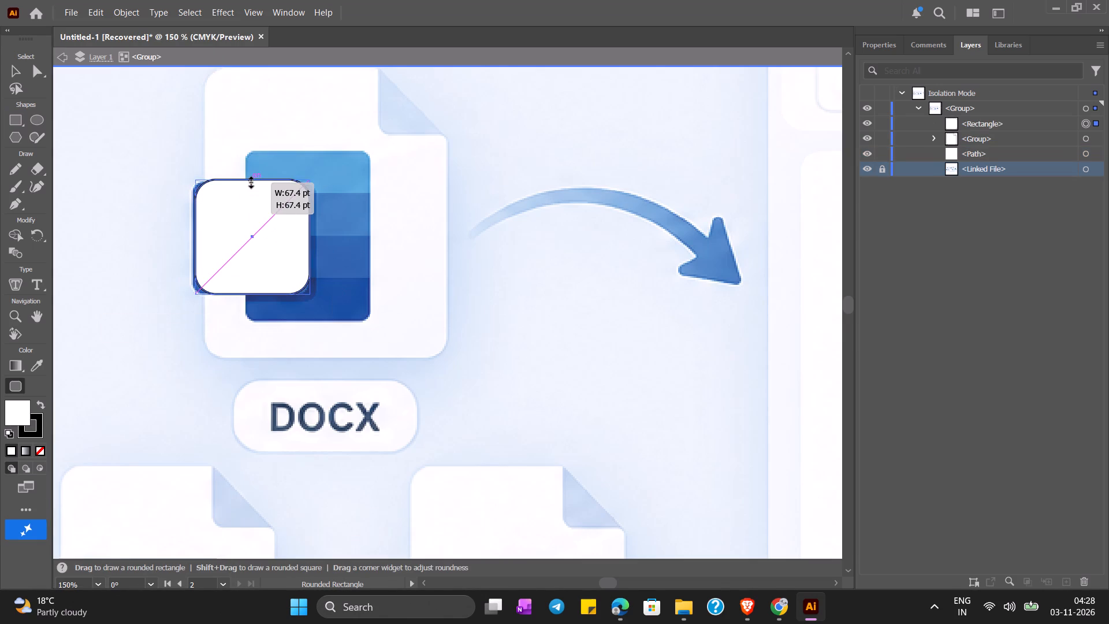
pyautogui.click(196, 235)
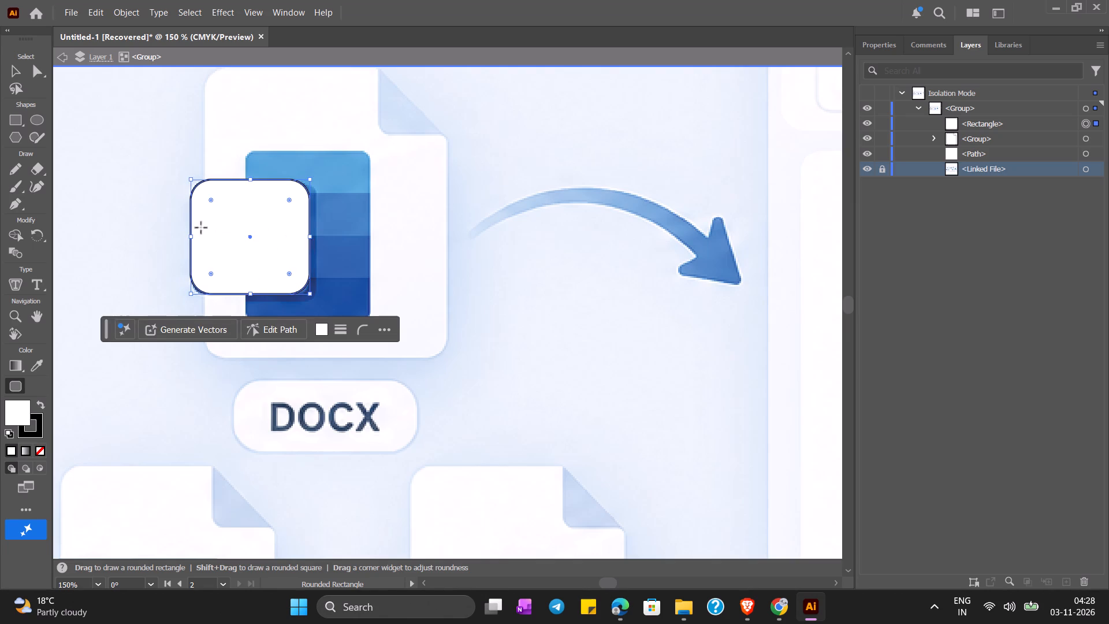
pyautogui.click(211, 198)
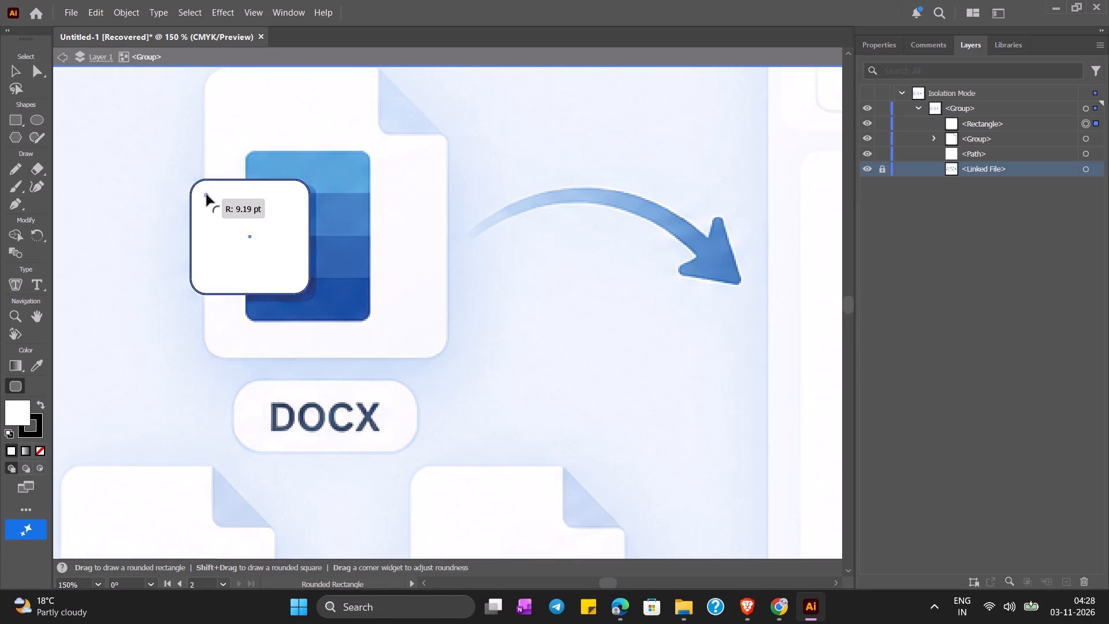
pyautogui.click(193, 236)
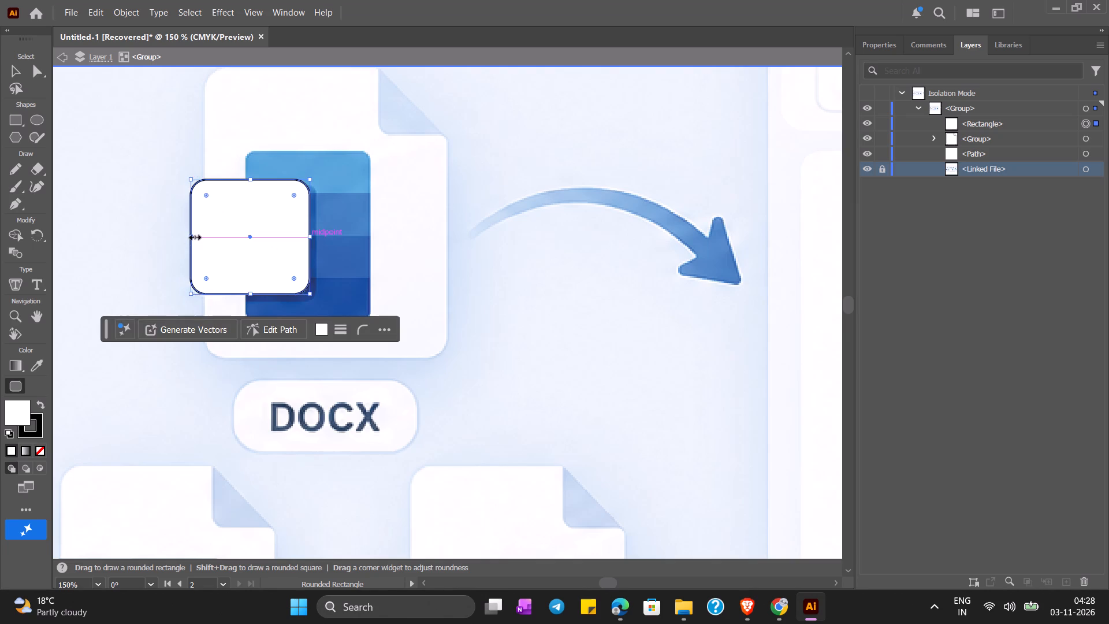
pyautogui.click(254, 179)
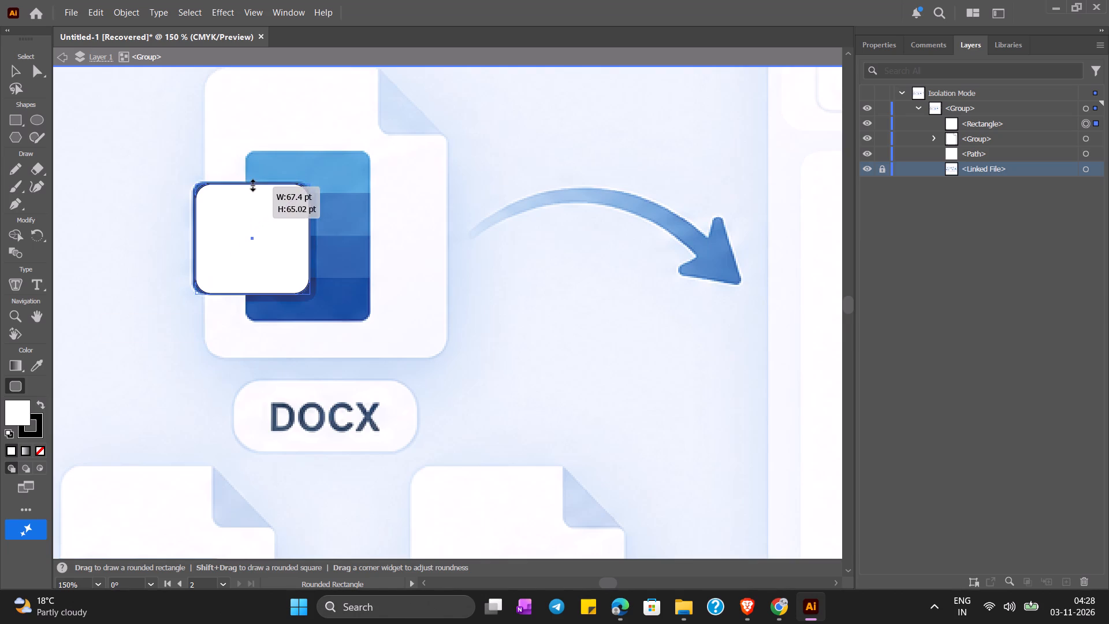
pyautogui.click(309, 236)
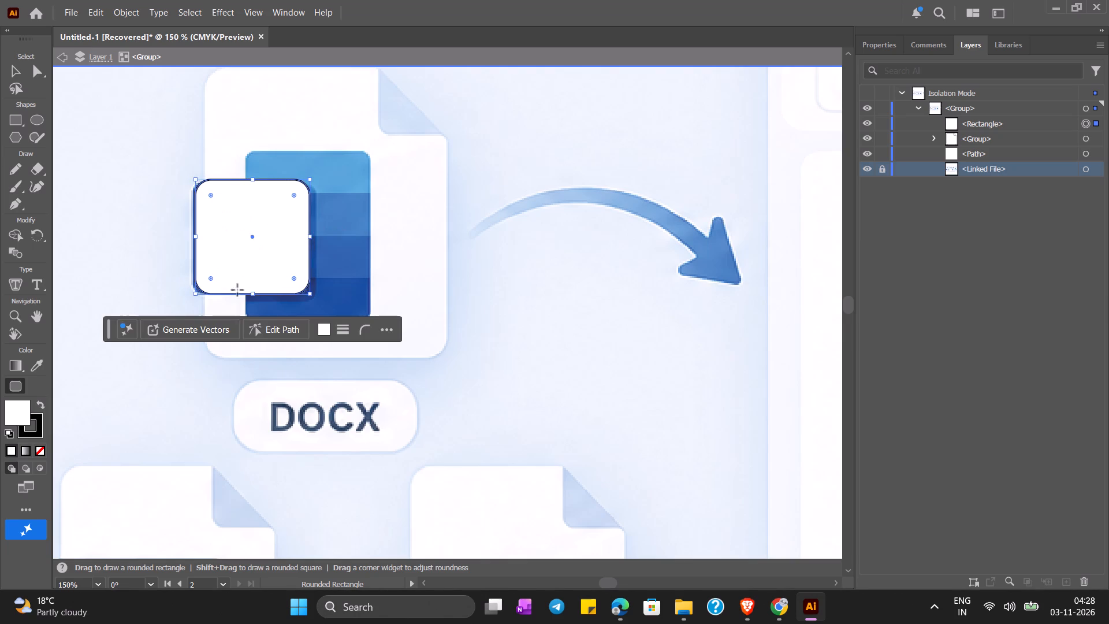
pyautogui.click(195, 237)
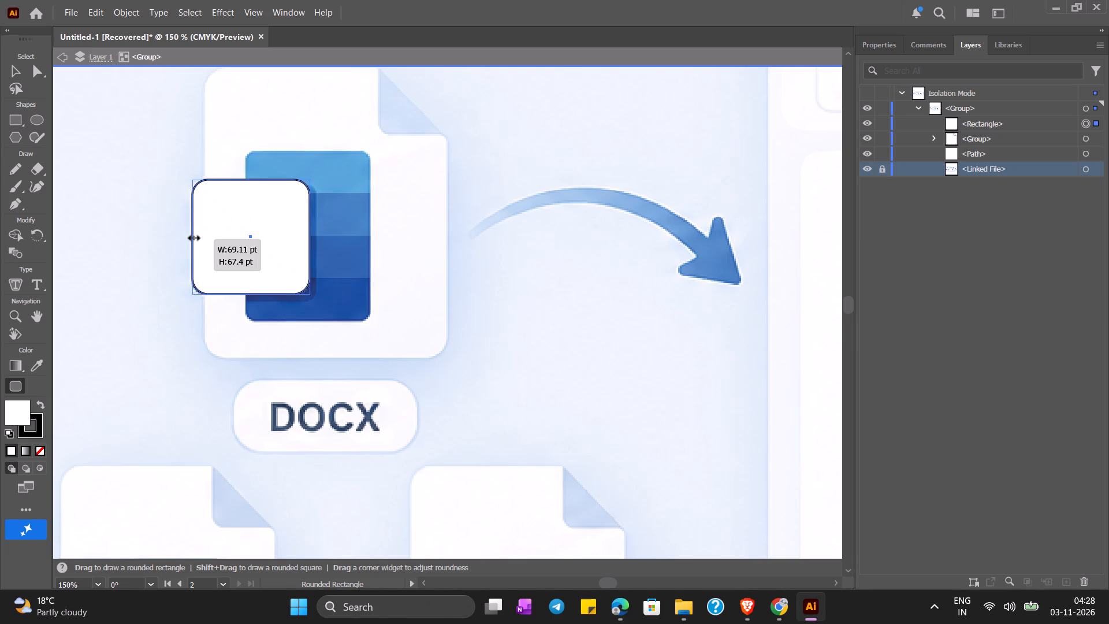
# Move the rounded square off the W tile to beside the Word logo and deselect it.
pyautogui.click(10, 70)
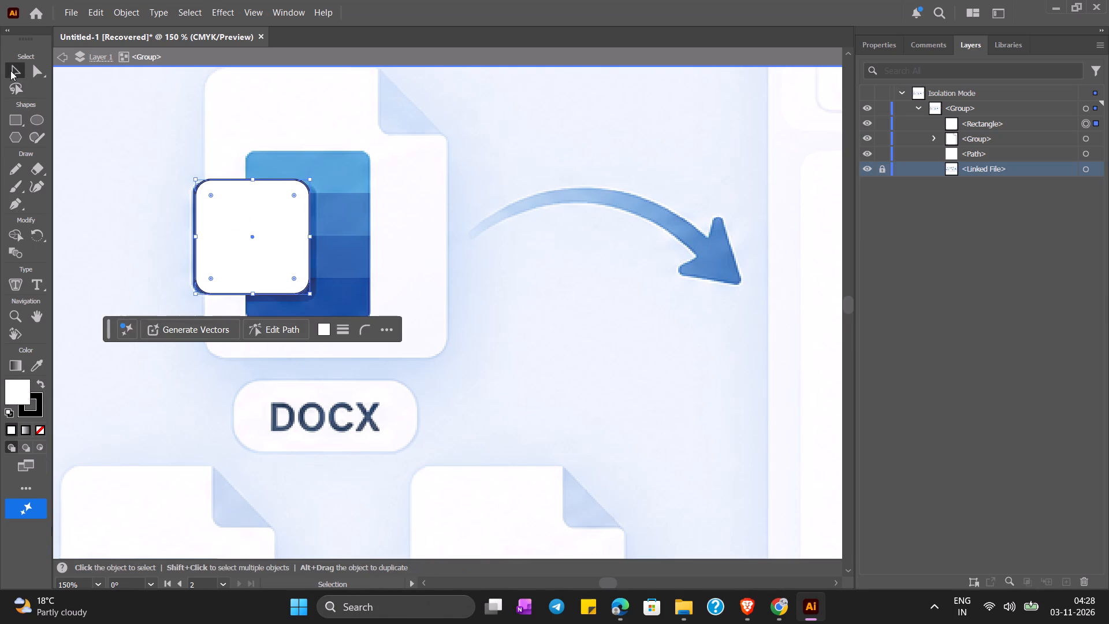
pyautogui.moveTo(233, 198); pyautogui.dragTo(432, 210)
pyautogui.click(452, 216)
pyautogui.click(564, 275)
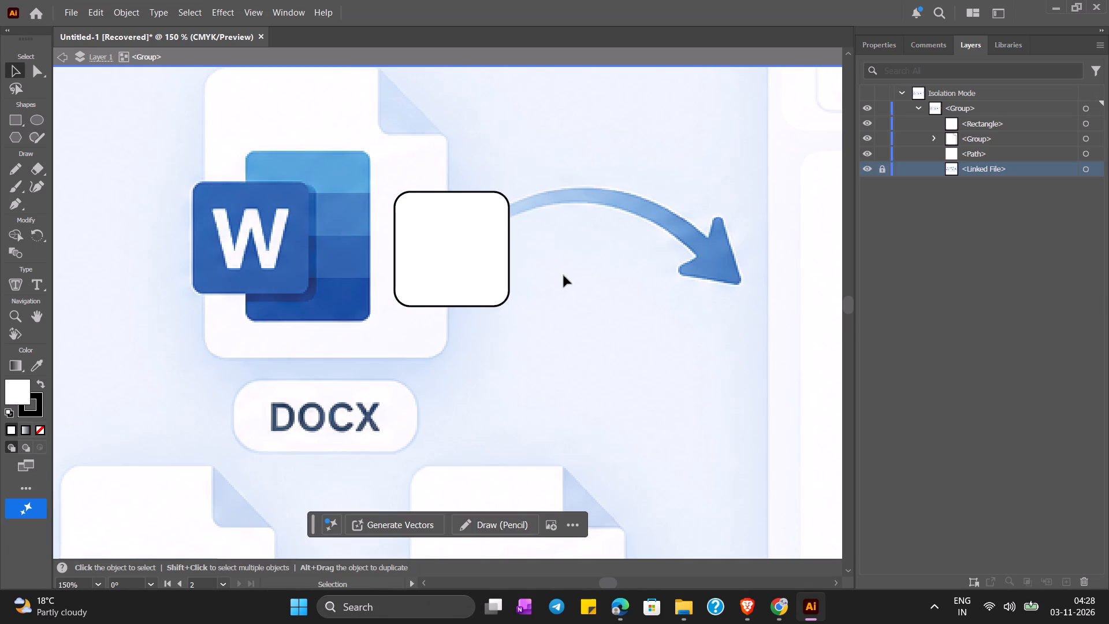
# Remove the stroke from the rounded square beside the Word logo.
pyautogui.click(472, 239)
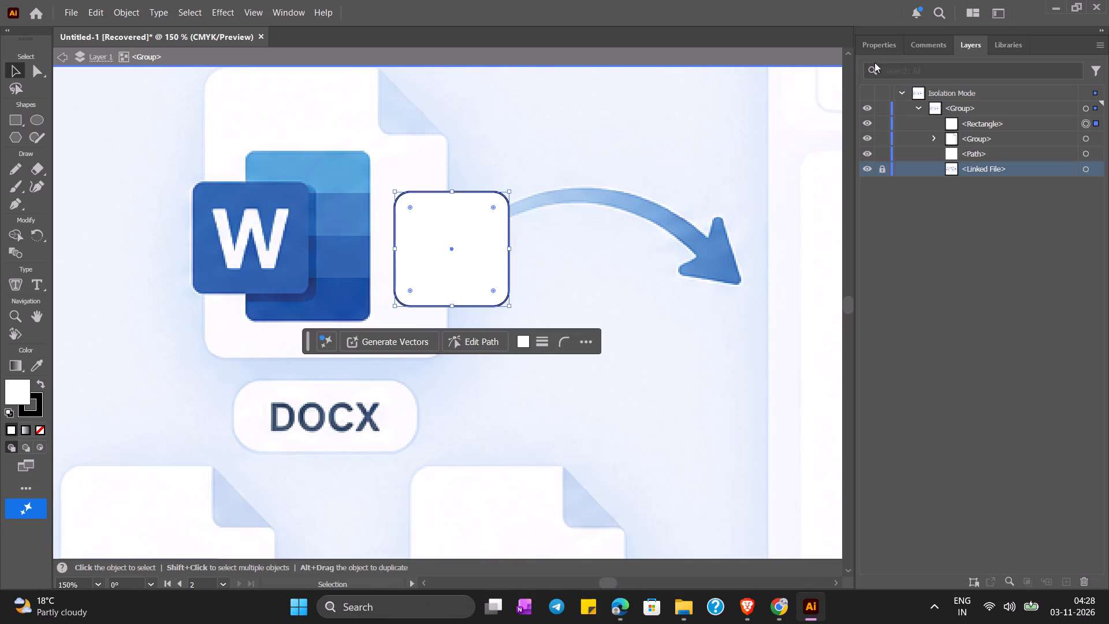
pyautogui.click(884, 47)
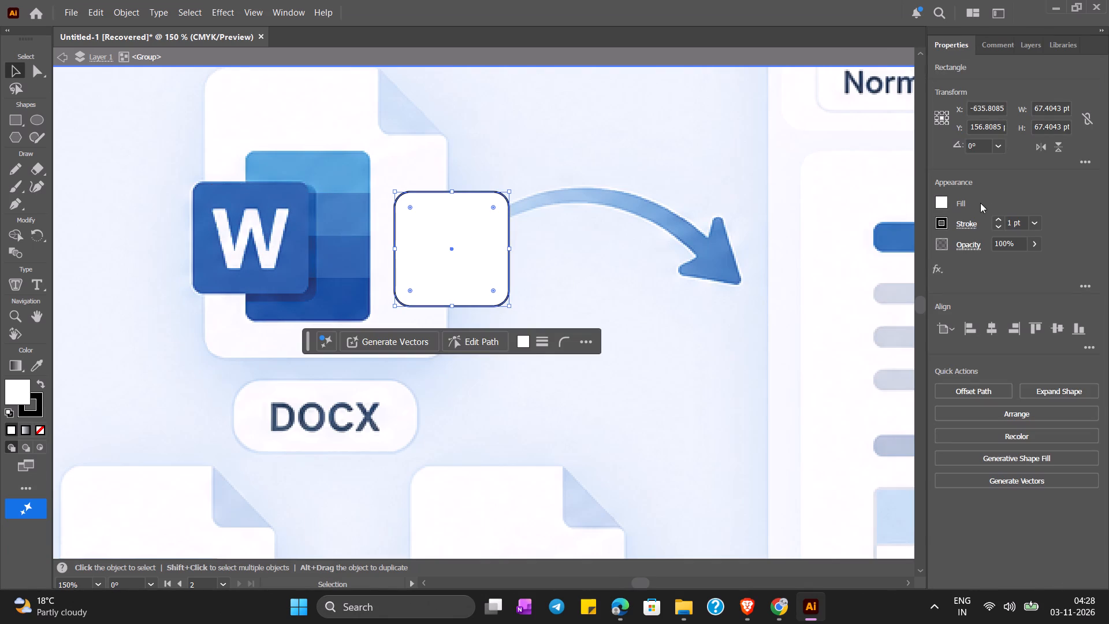
pyautogui.click(943, 223)
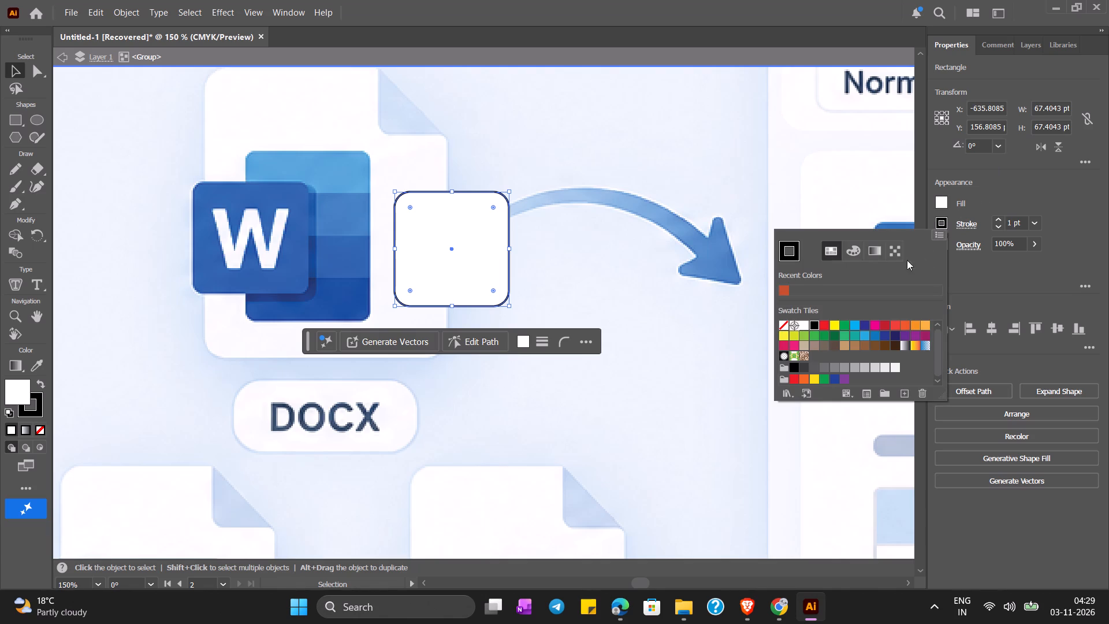
pyautogui.click(786, 324)
# Fill the rounded square with the blue sampled from the reference Word logo using the Eyedropper.
pyautogui.click(944, 201)
pyautogui.click(944, 201)
pyautogui.click(944, 201)
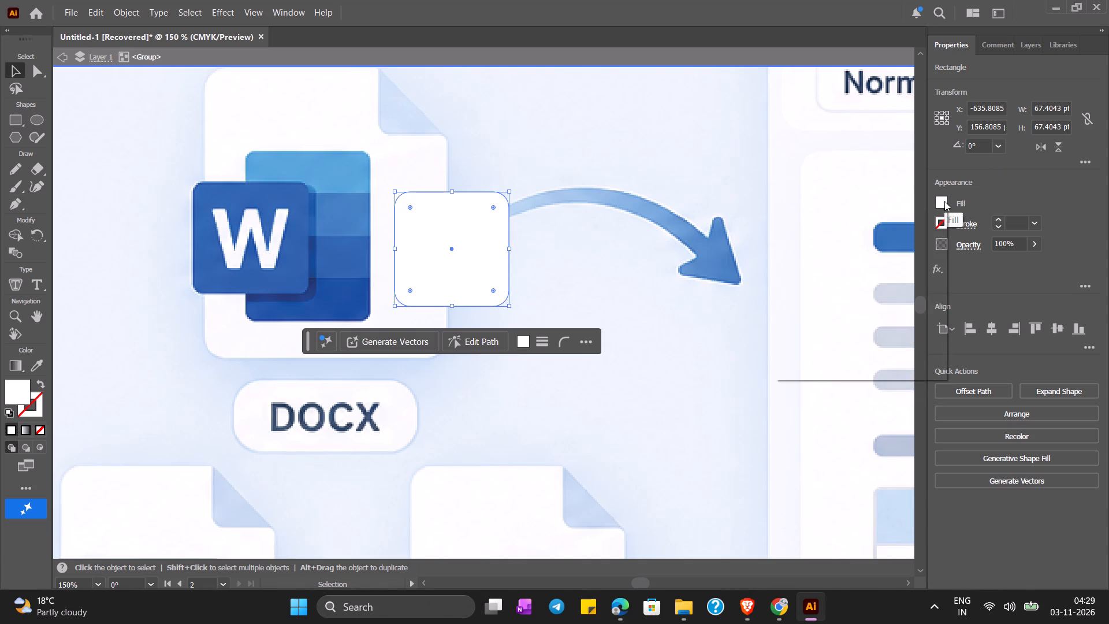
pyautogui.click(944, 201)
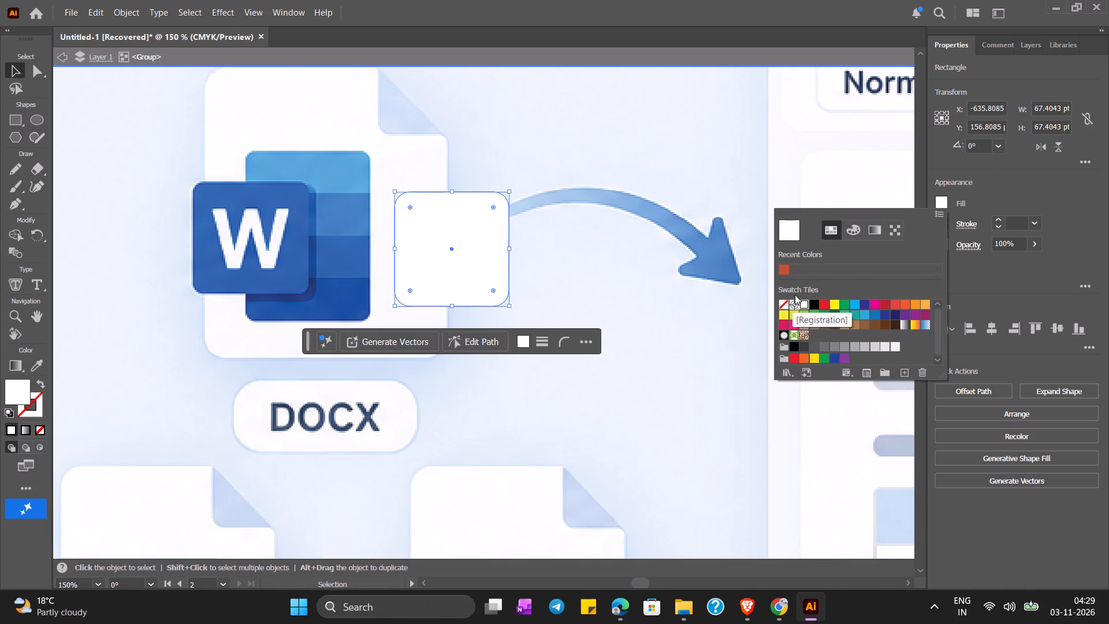
pyautogui.click(858, 234)
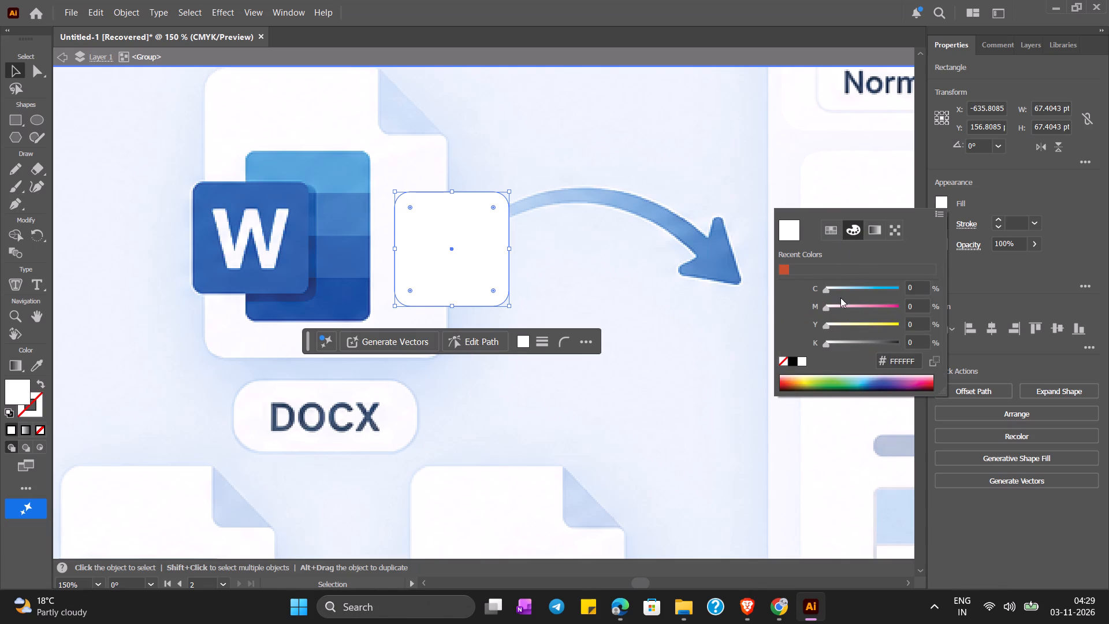
pyautogui.click(38, 362)
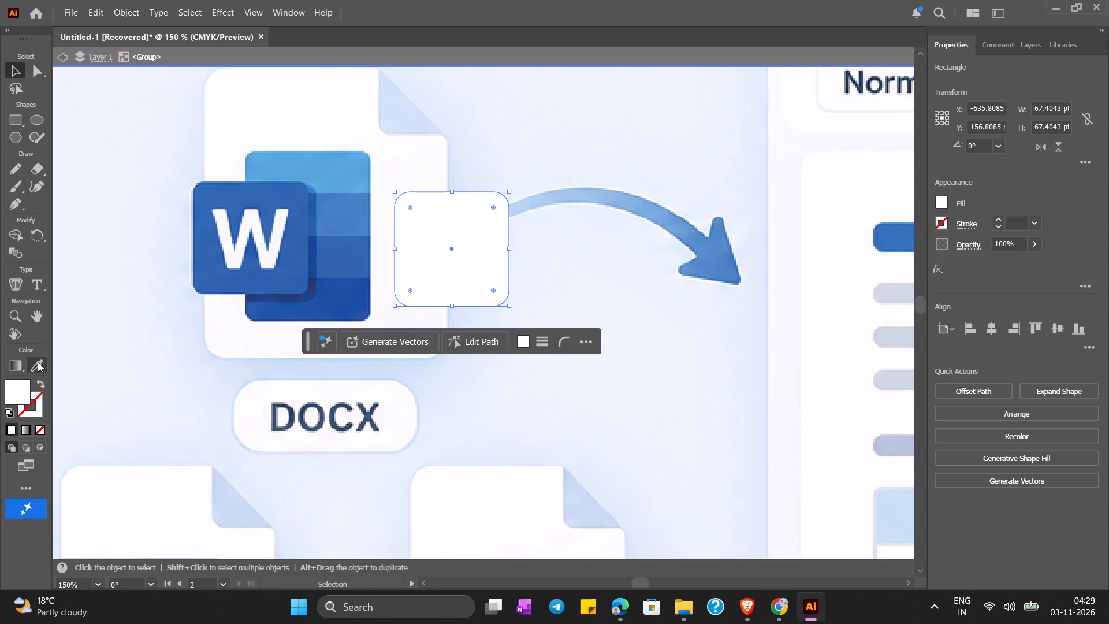
pyautogui.click(36, 362)
pyautogui.click(302, 228)
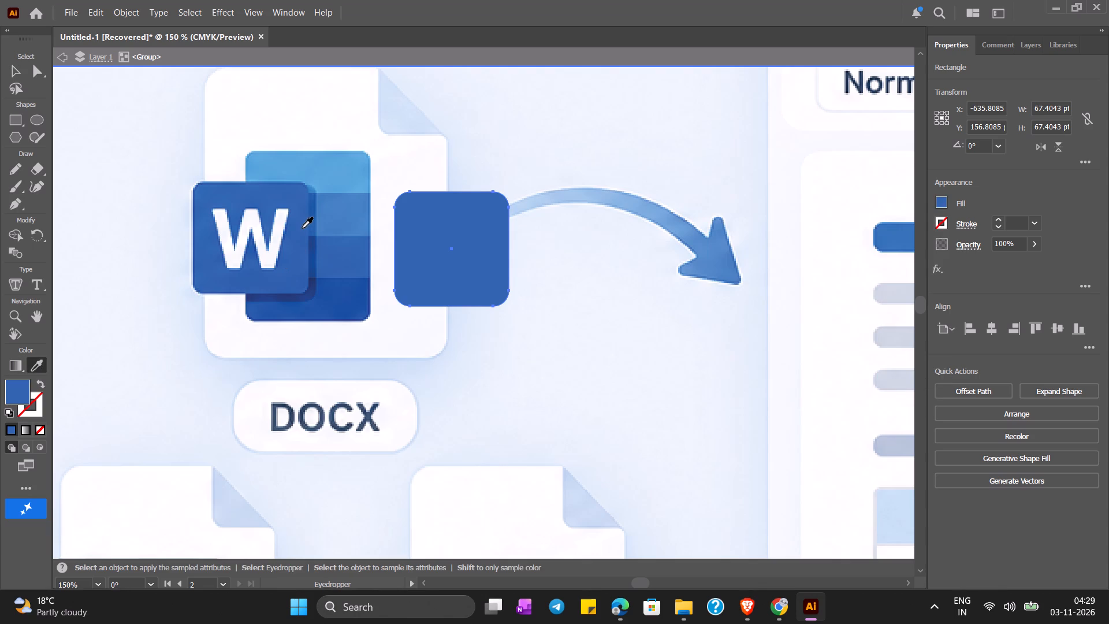
pyautogui.click(14, 66)
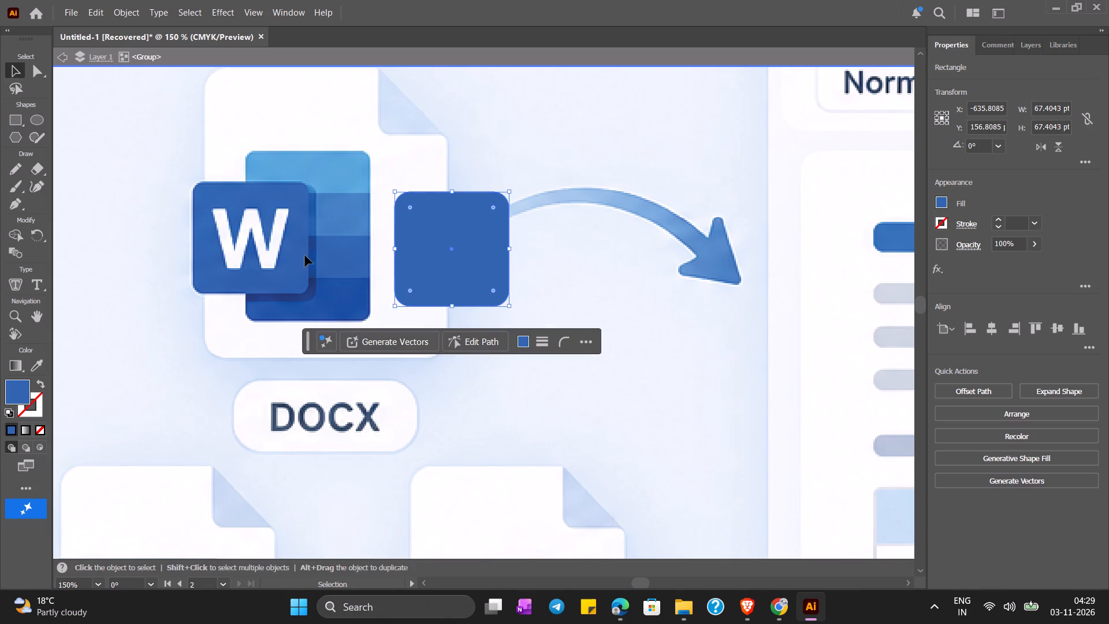
# Start a previewed Drop Shadow effect on the blue rounded square and set its blur to 10 pt.
pyautogui.click(475, 229)
pyautogui.rightClick(475, 229)
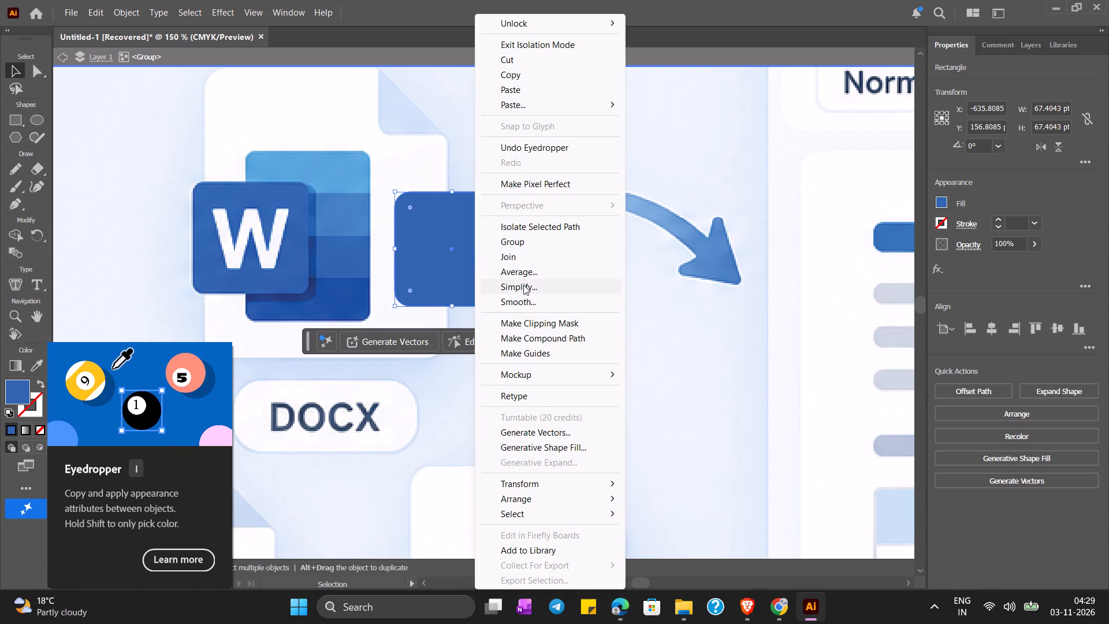
pyautogui.click(228, 12)
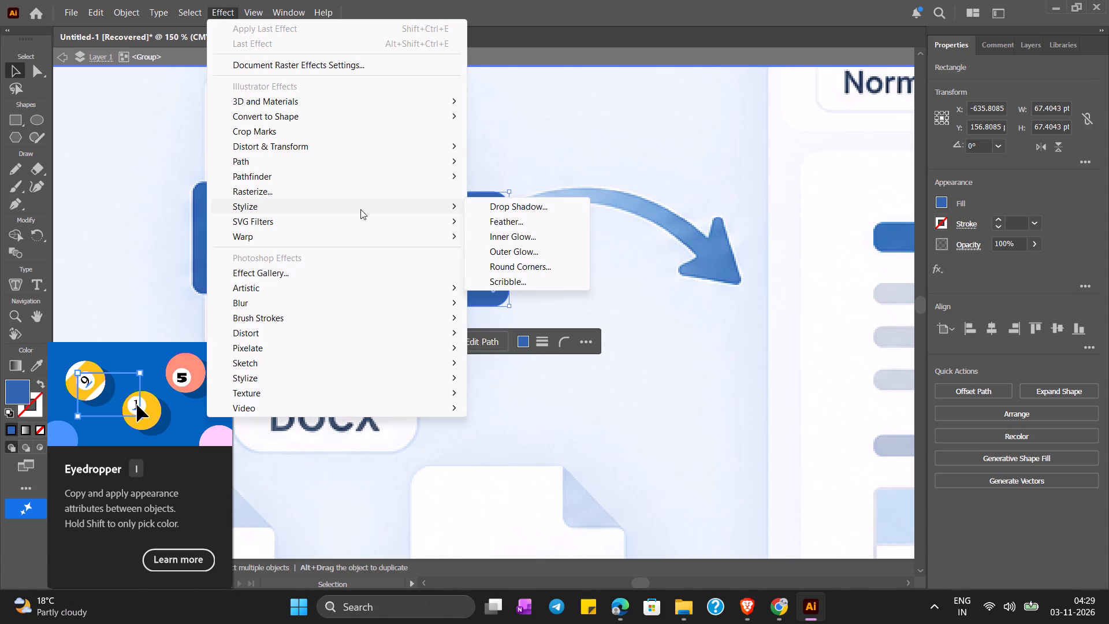
pyautogui.click(514, 207)
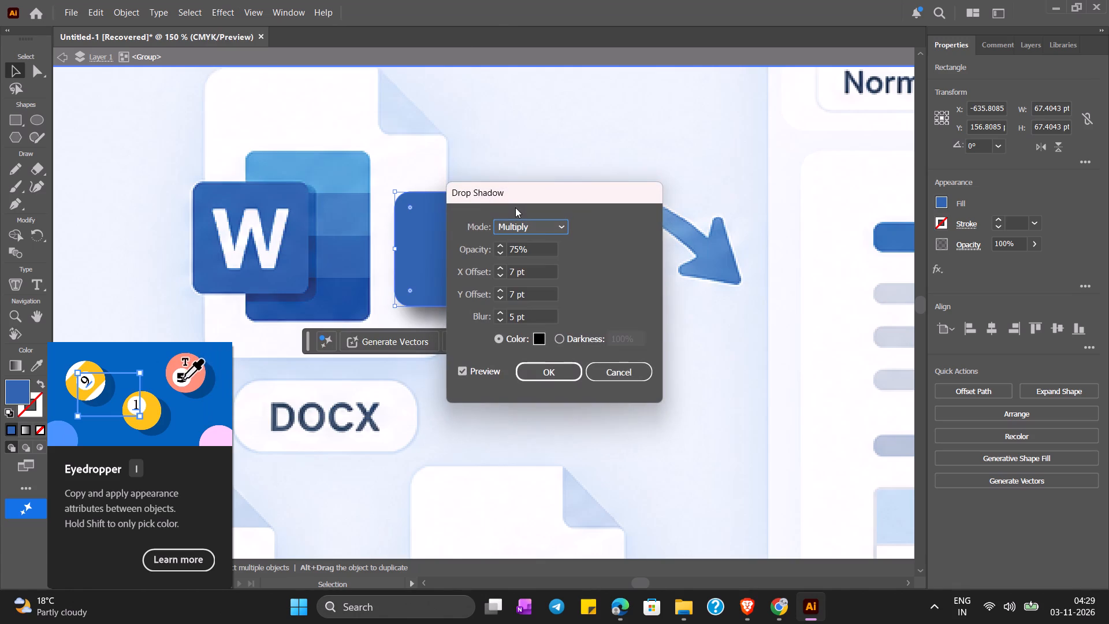
pyautogui.moveTo(548, 194); pyautogui.dragTo(666, 200)
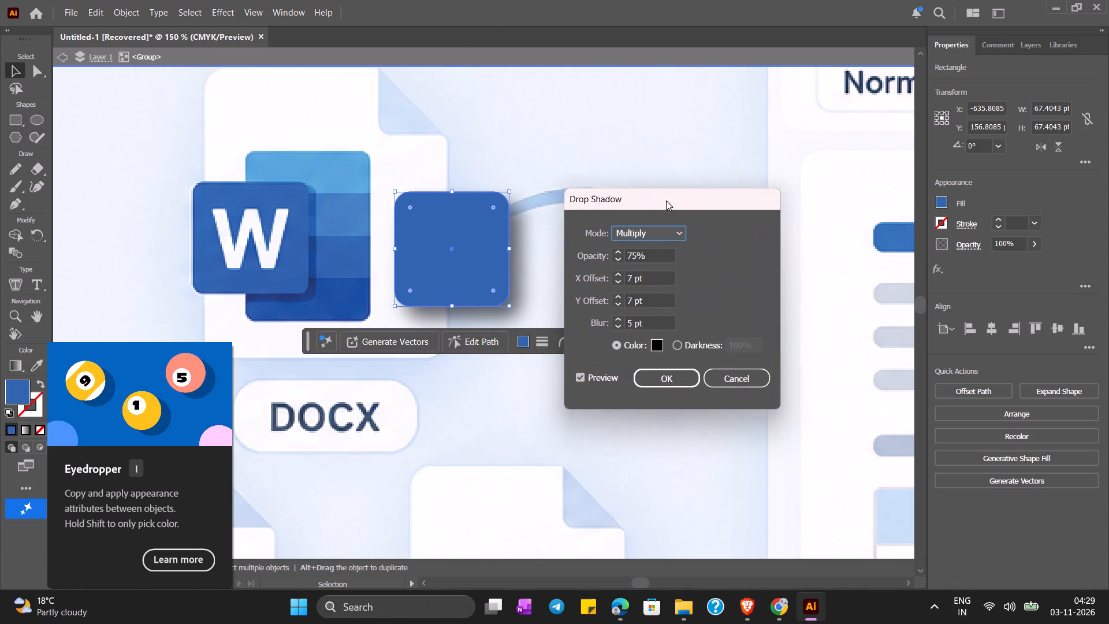
pyautogui.moveTo(666, 200); pyautogui.dragTo(679, 169)
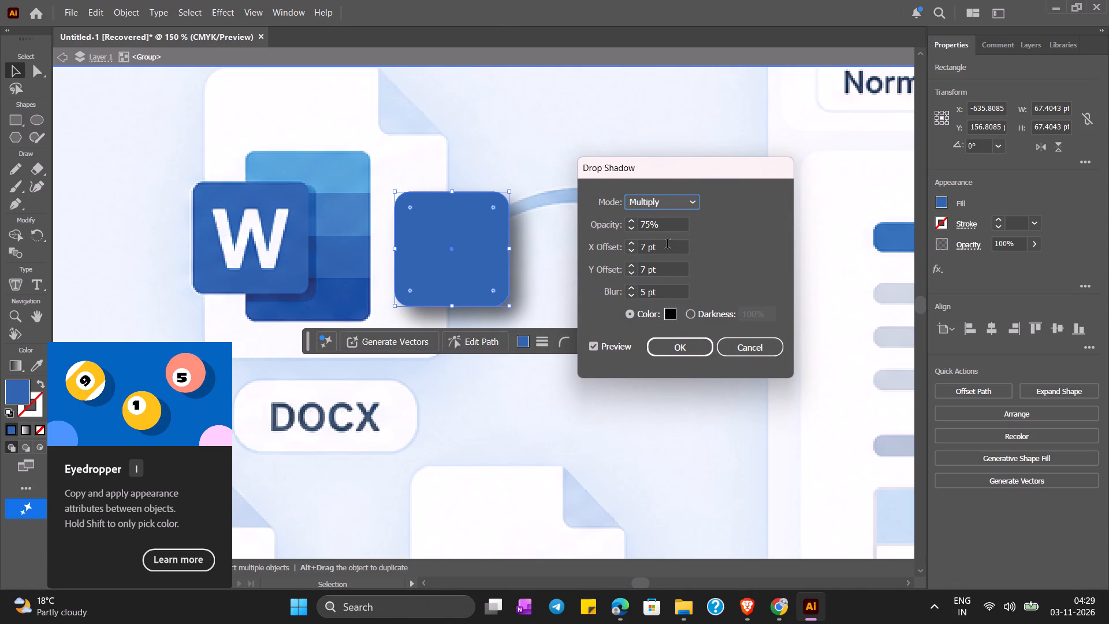
pyautogui.click(663, 289)
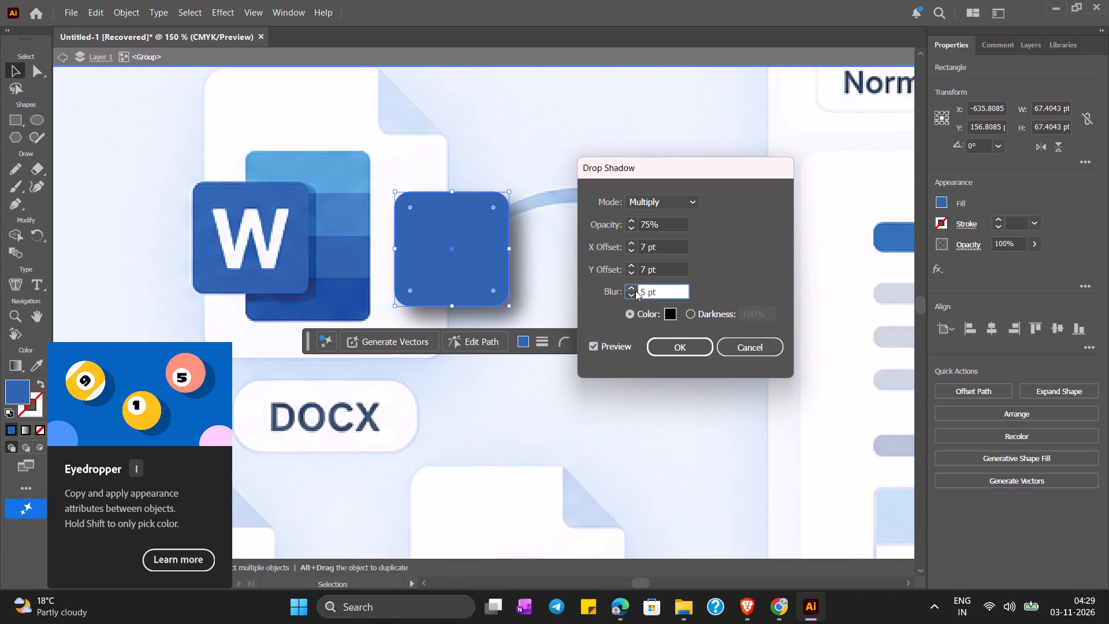
pyautogui.tripleClick(632, 290)
pyautogui.doubleClick(632, 290)
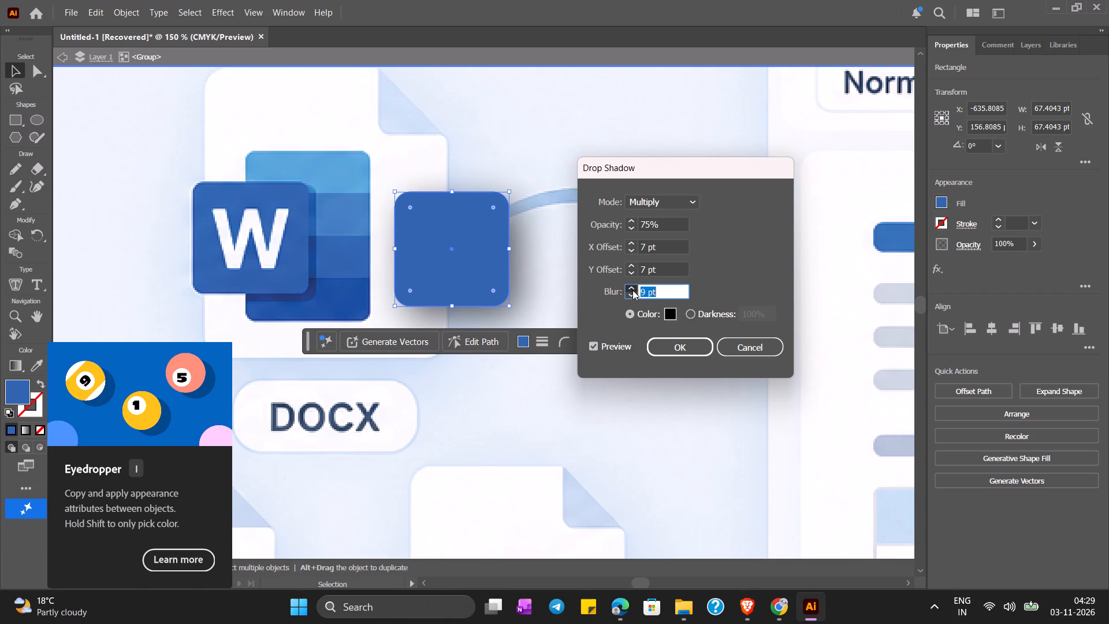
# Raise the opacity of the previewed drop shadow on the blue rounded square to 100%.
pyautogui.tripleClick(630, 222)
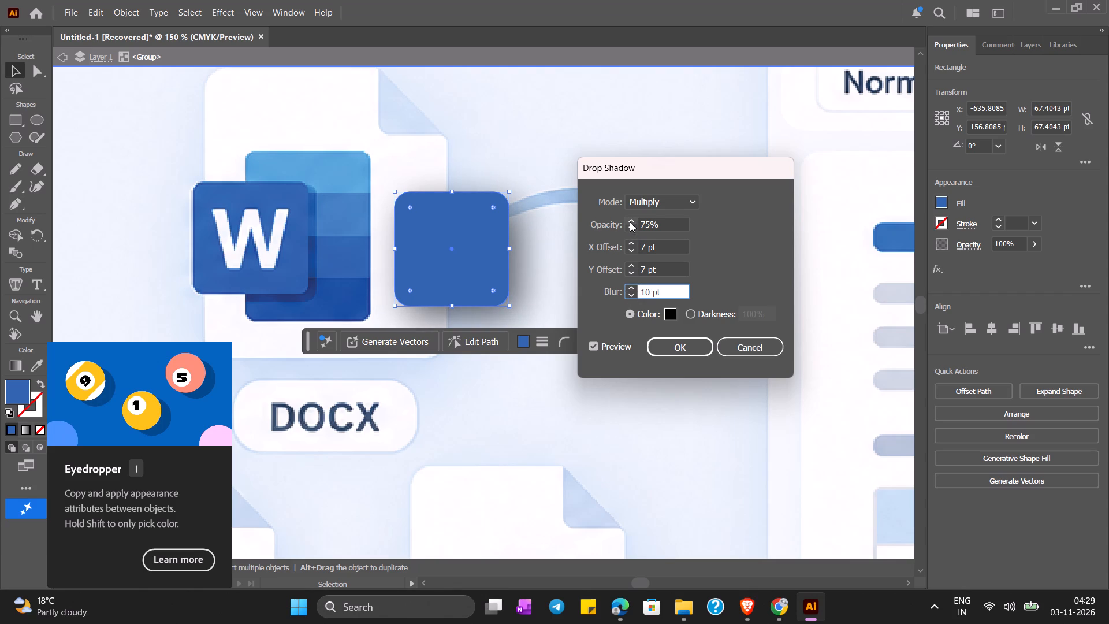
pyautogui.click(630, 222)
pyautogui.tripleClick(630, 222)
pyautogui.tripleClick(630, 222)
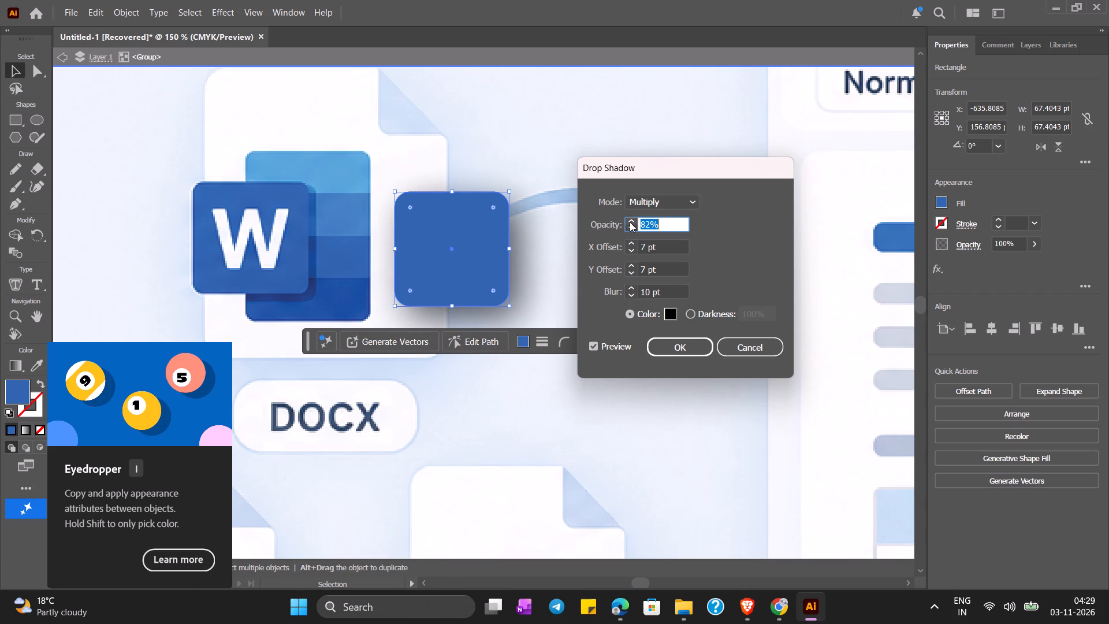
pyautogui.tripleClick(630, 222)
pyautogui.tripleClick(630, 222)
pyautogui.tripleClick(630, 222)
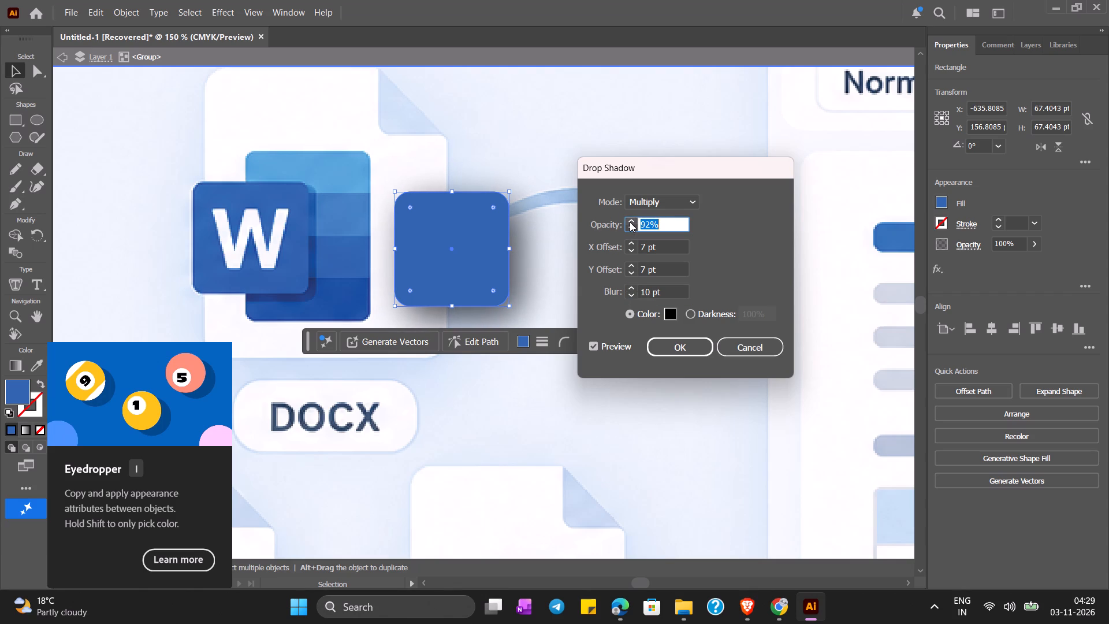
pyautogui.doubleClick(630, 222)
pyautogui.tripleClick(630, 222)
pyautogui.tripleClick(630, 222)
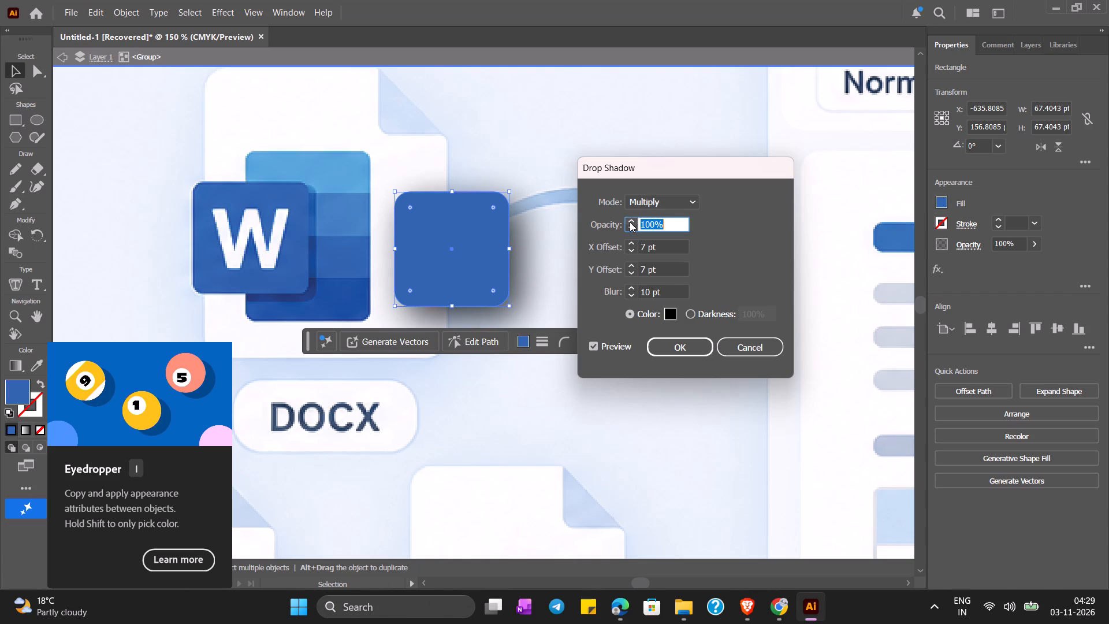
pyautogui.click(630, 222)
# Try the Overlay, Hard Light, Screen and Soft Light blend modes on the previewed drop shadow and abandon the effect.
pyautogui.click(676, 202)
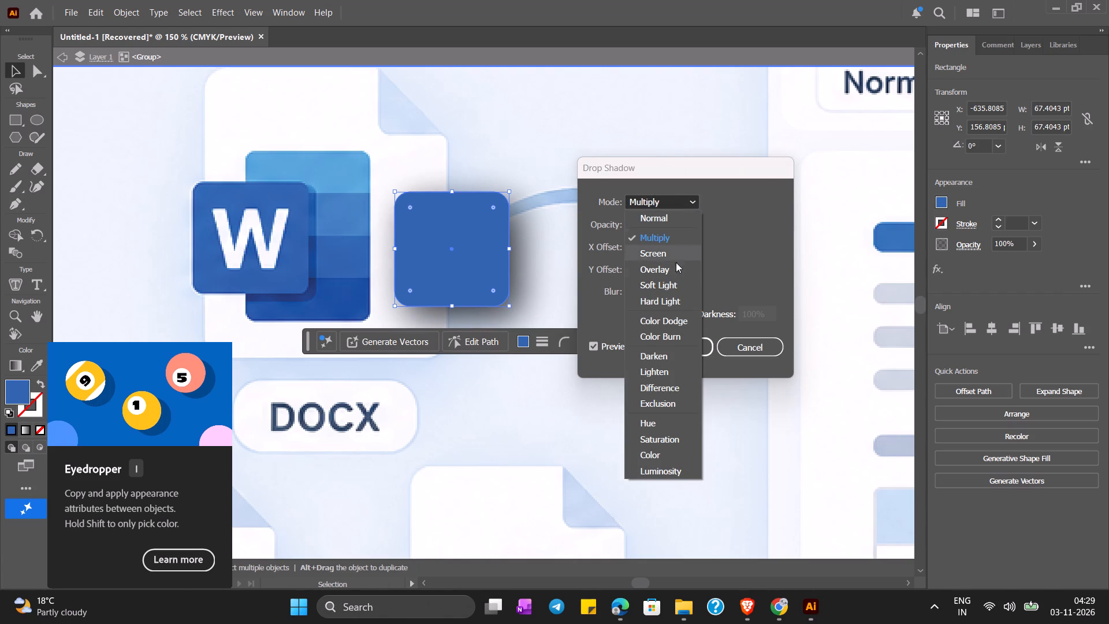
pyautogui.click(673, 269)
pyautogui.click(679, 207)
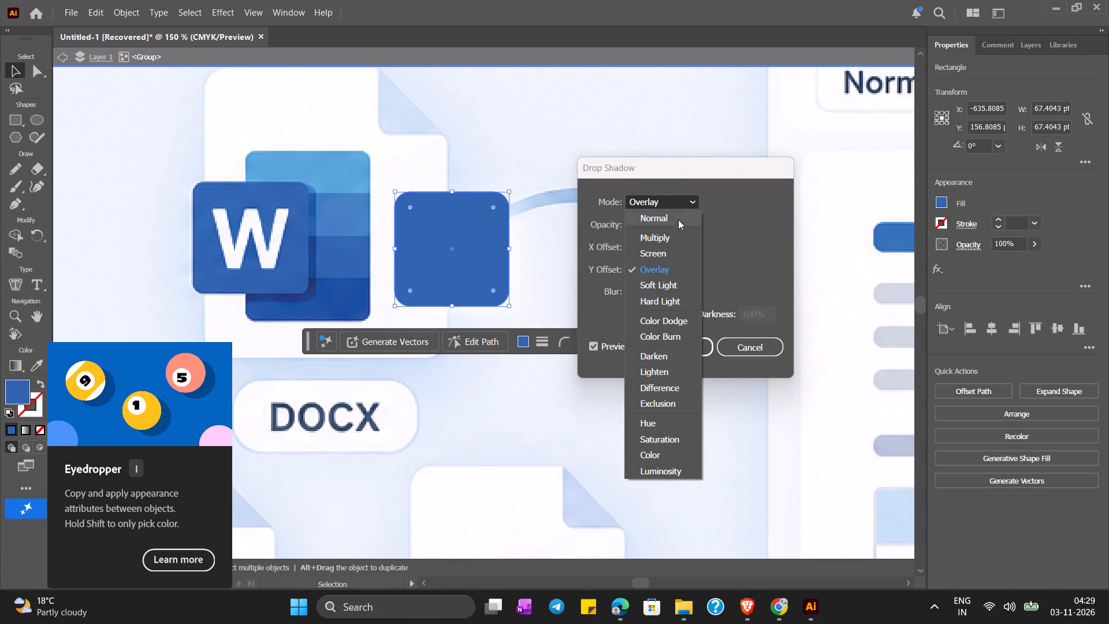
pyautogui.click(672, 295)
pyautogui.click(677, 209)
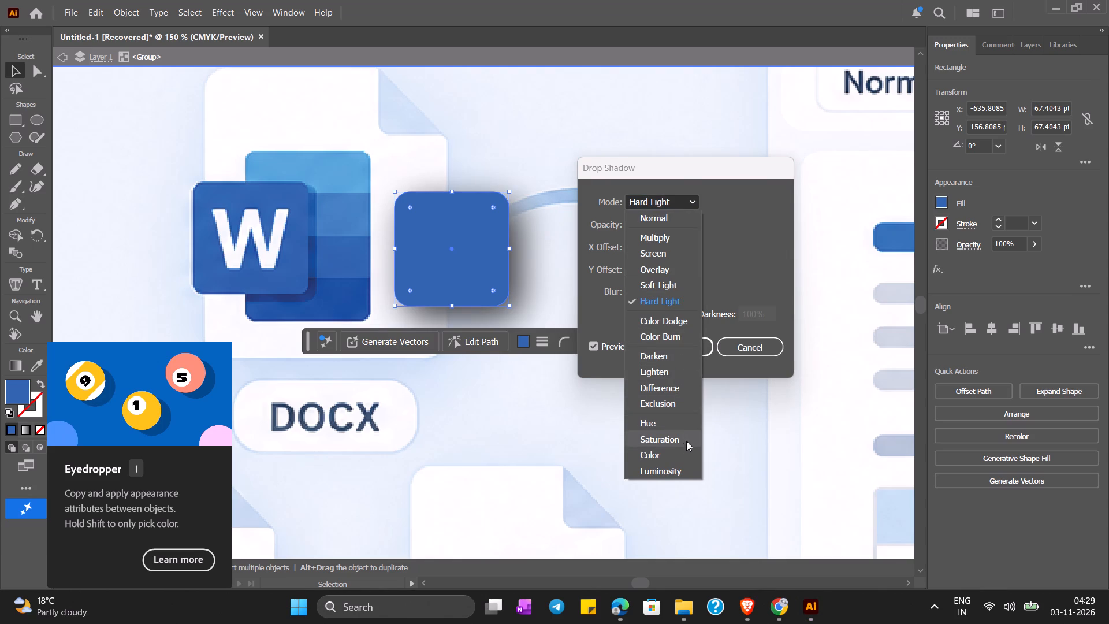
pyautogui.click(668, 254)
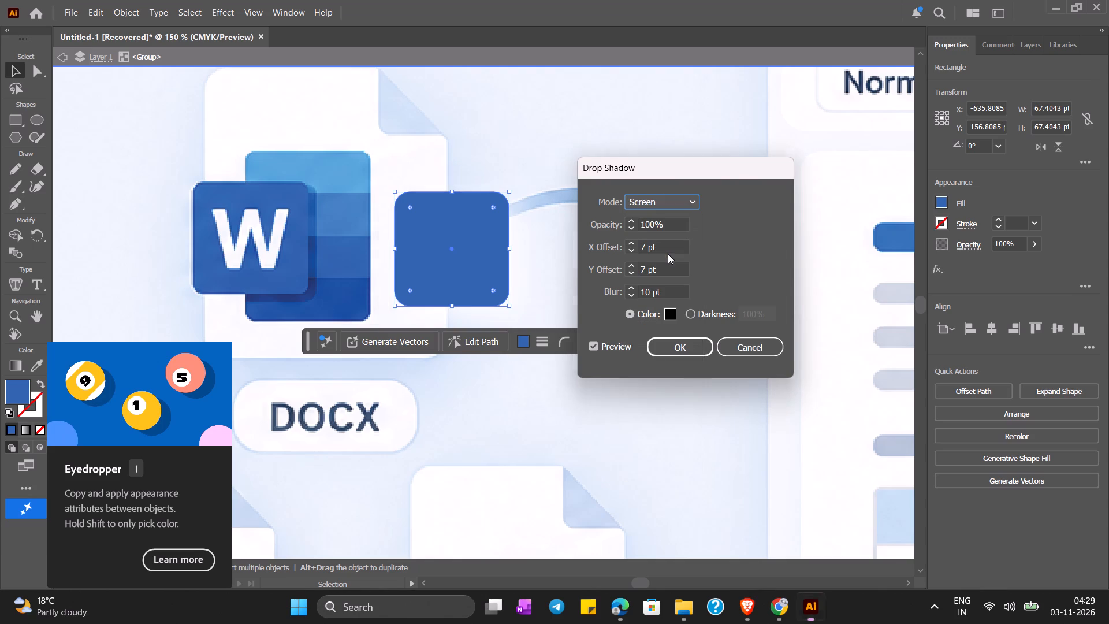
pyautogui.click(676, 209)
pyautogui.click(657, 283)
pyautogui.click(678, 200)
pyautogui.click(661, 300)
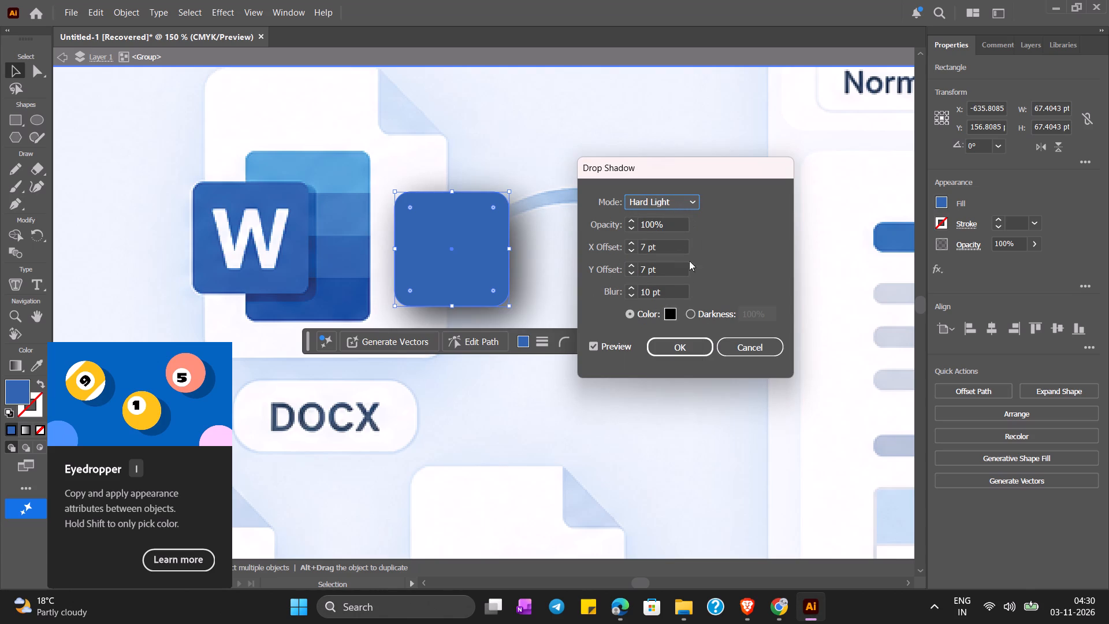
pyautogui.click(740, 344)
# Apply a Multiply Drop Shadow to the blue rounded square with 75% opacity, 7 pt X and Y offsets and 5 pt blur.
pyautogui.click(466, 254)
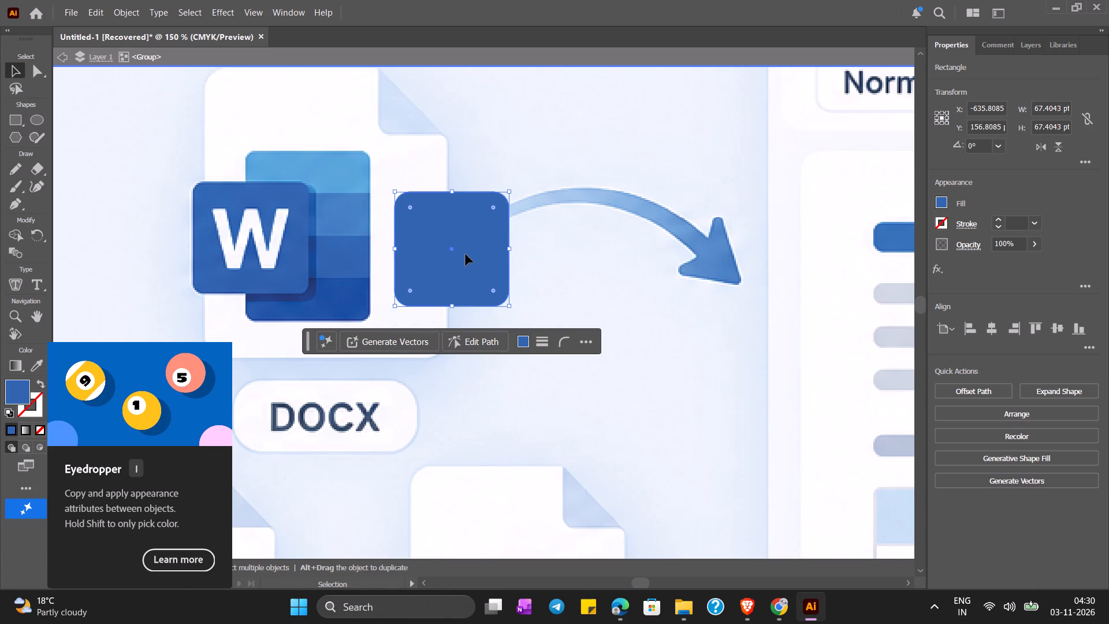
pyautogui.click(237, 13)
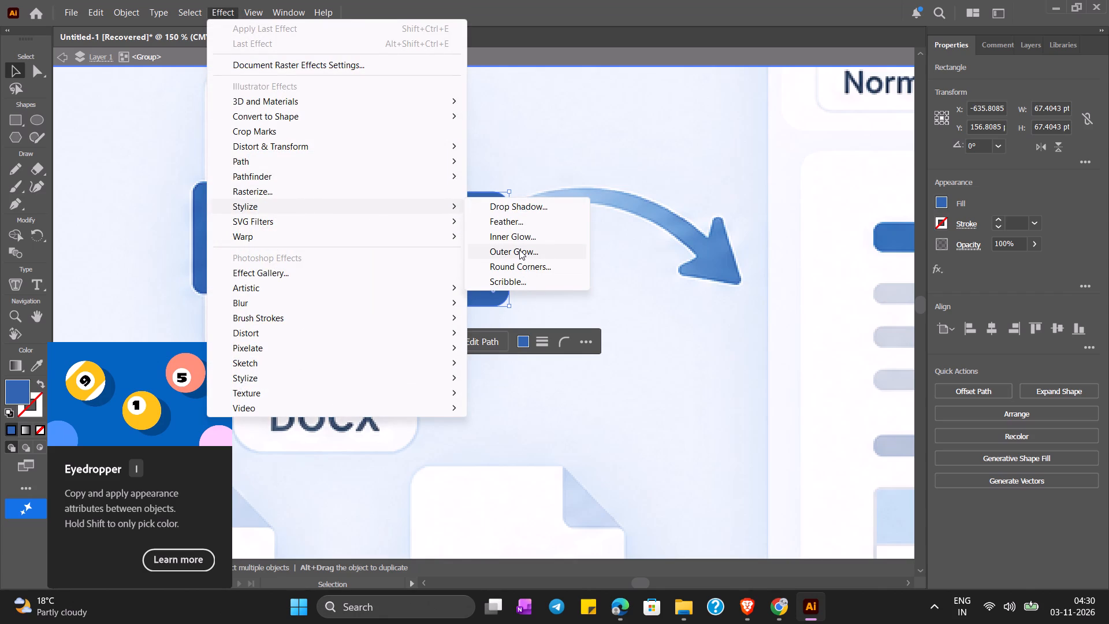
pyautogui.click(524, 206)
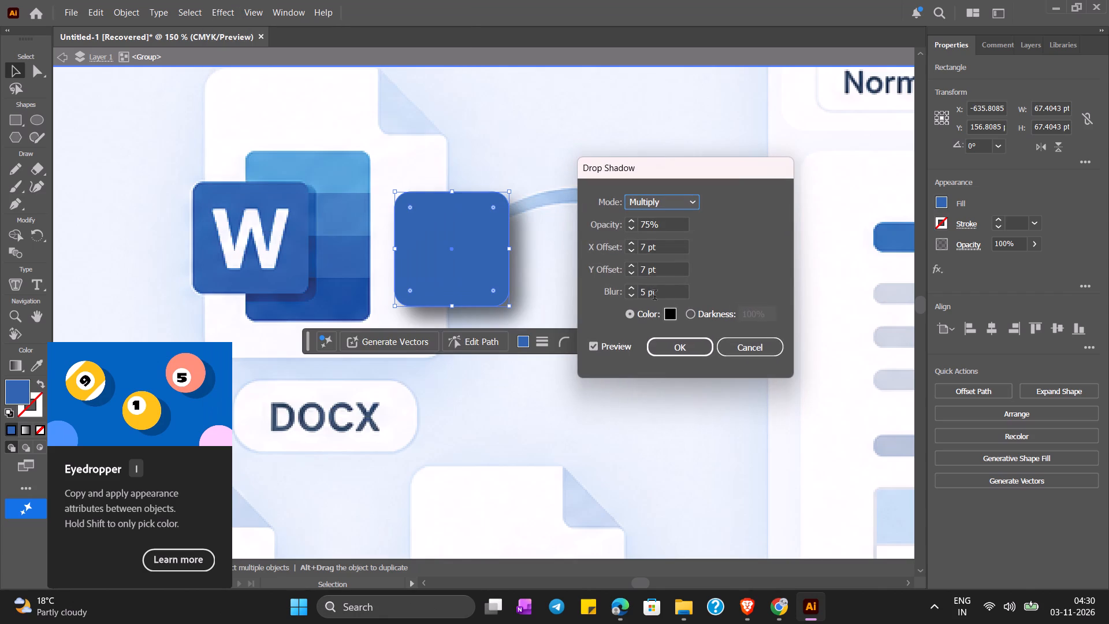
pyautogui.click(698, 347)
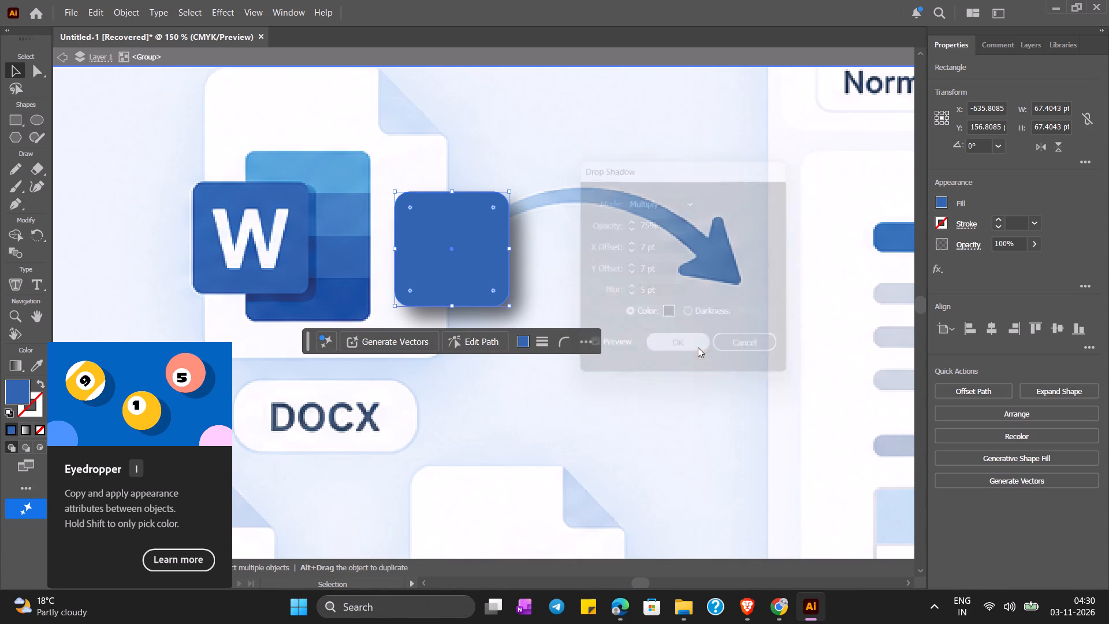
pyautogui.click(675, 314)
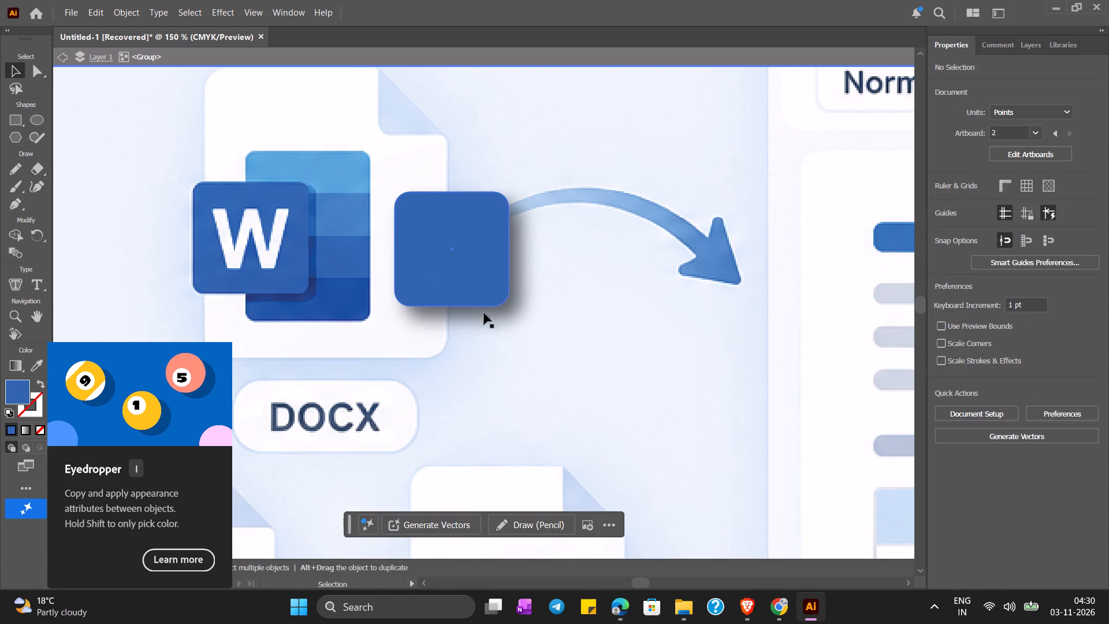
# Move the shadowed blue square away from the Word logo, onto the middle of the curved arrow.
pyautogui.moveTo(445, 246); pyautogui.dragTo(446, 246)
pyautogui.moveTo(446, 246); pyautogui.dragTo(576, 239)
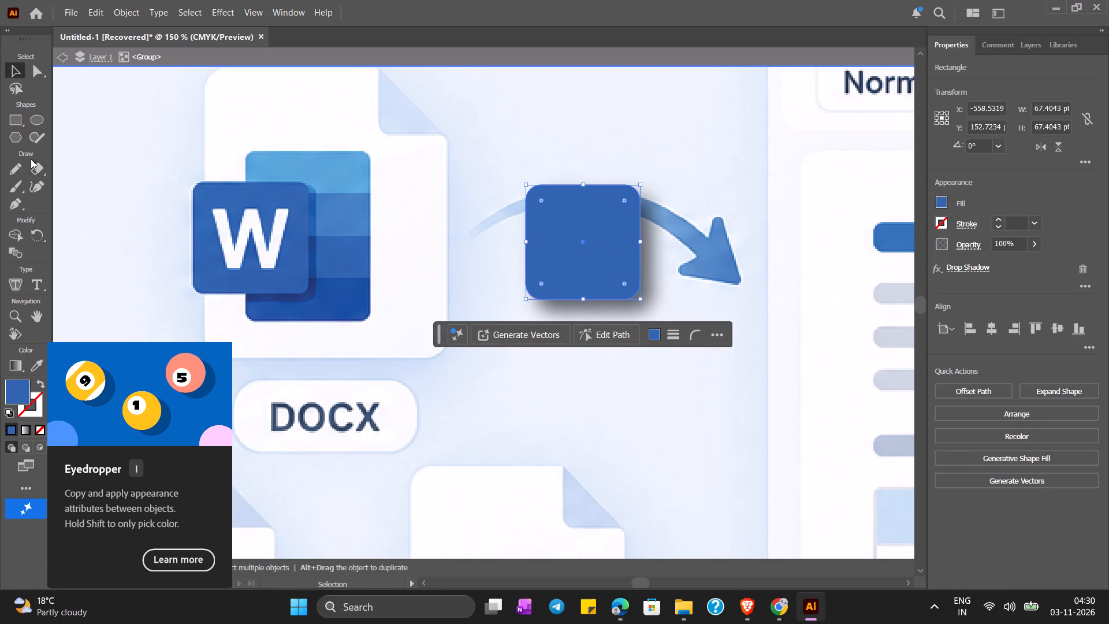
# Draw a rounded rectangle about 73 by 101 pt covering the striped back panel of the reference Word logo.
pyautogui.click(38, 484)
pyautogui.click(108, 235)
pyautogui.click(323, 243)
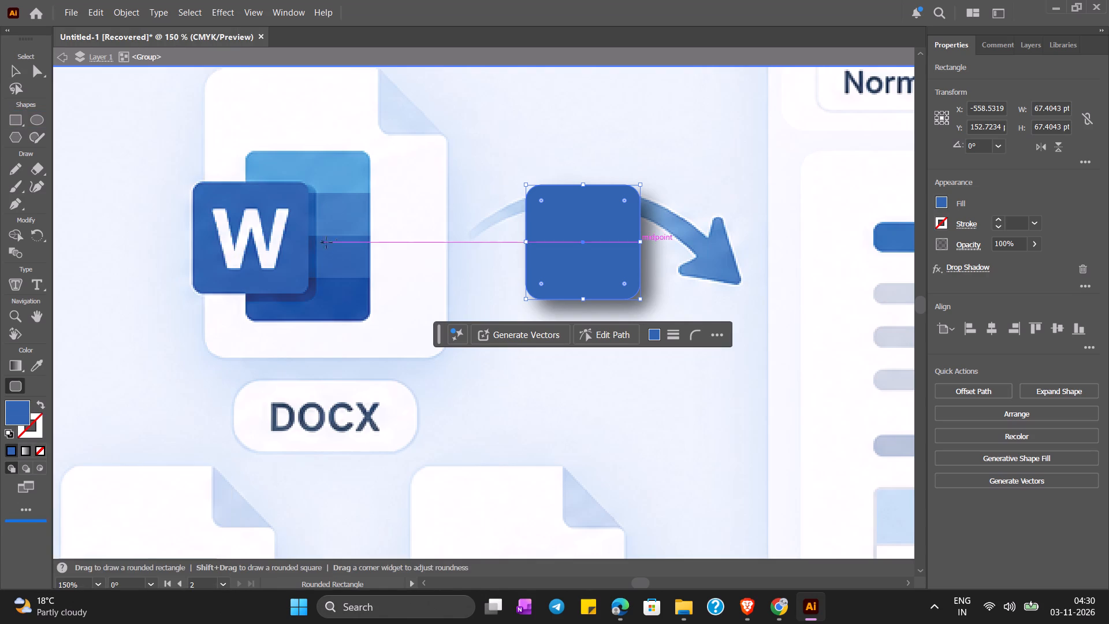
pyautogui.moveTo(256, 150); pyautogui.dragTo(256, 155)
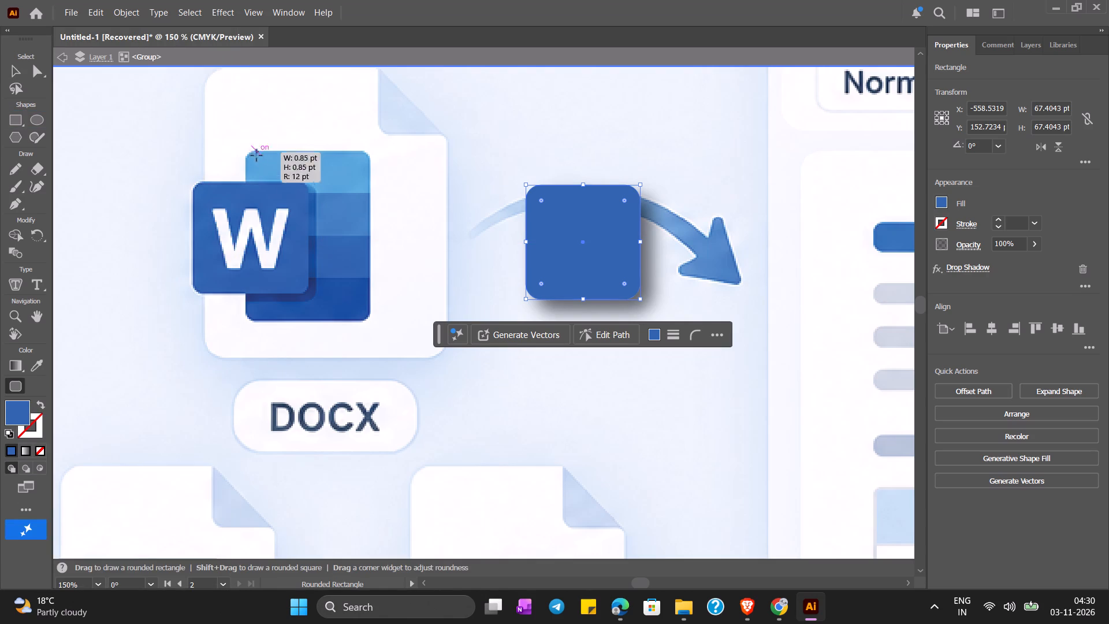
pyautogui.moveTo(256, 155); pyautogui.dragTo(369, 322)
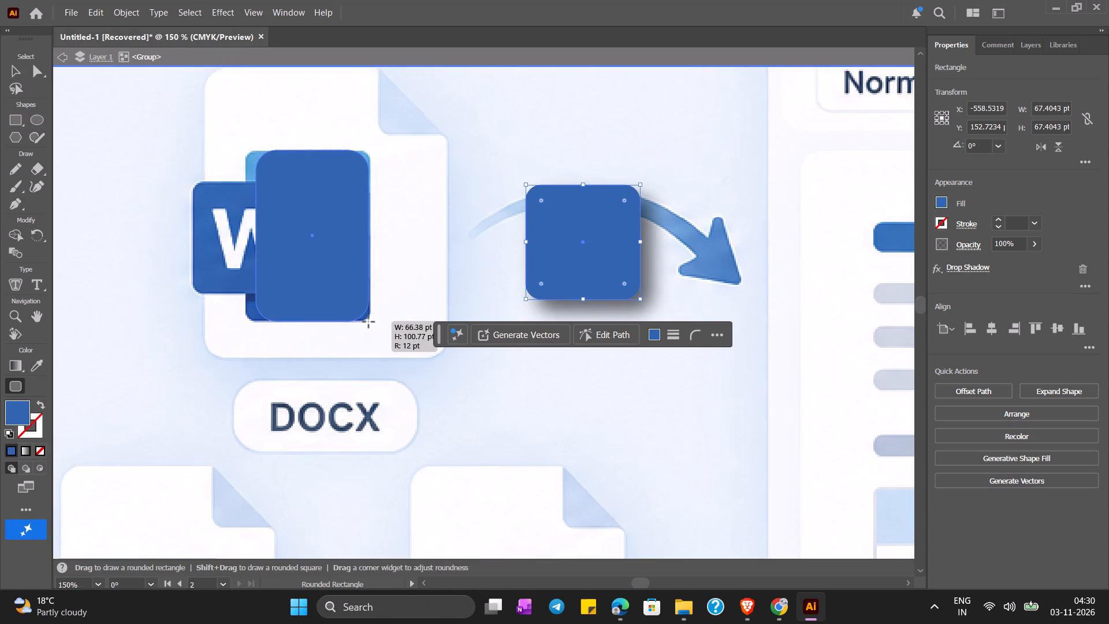
pyautogui.moveTo(369, 322); pyautogui.dragTo(370, 322)
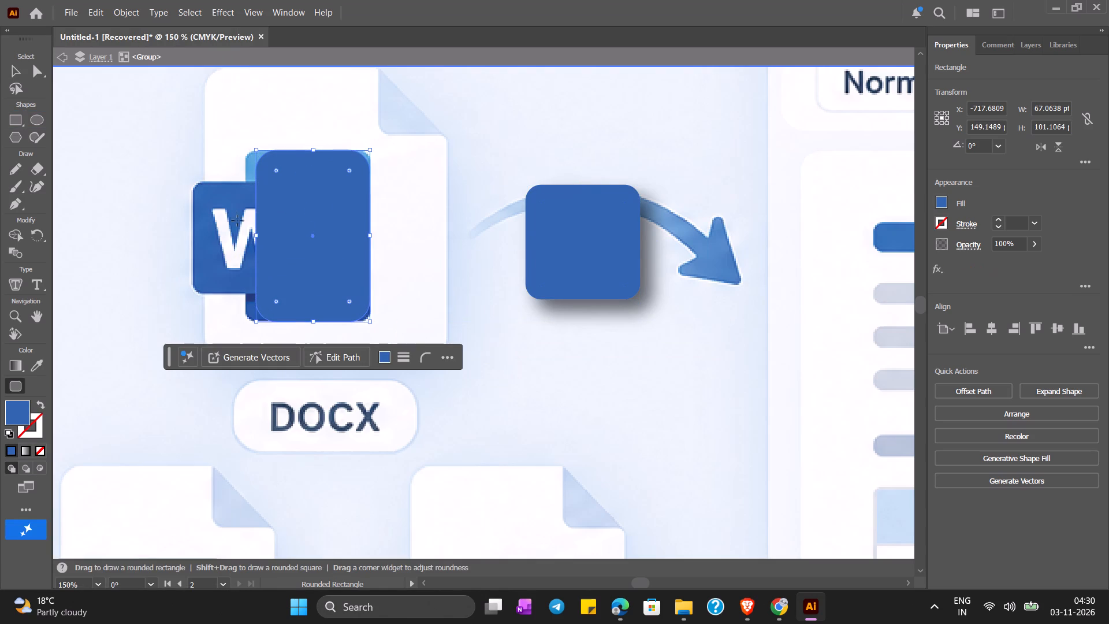
pyautogui.moveTo(257, 235); pyautogui.dragTo(243, 236)
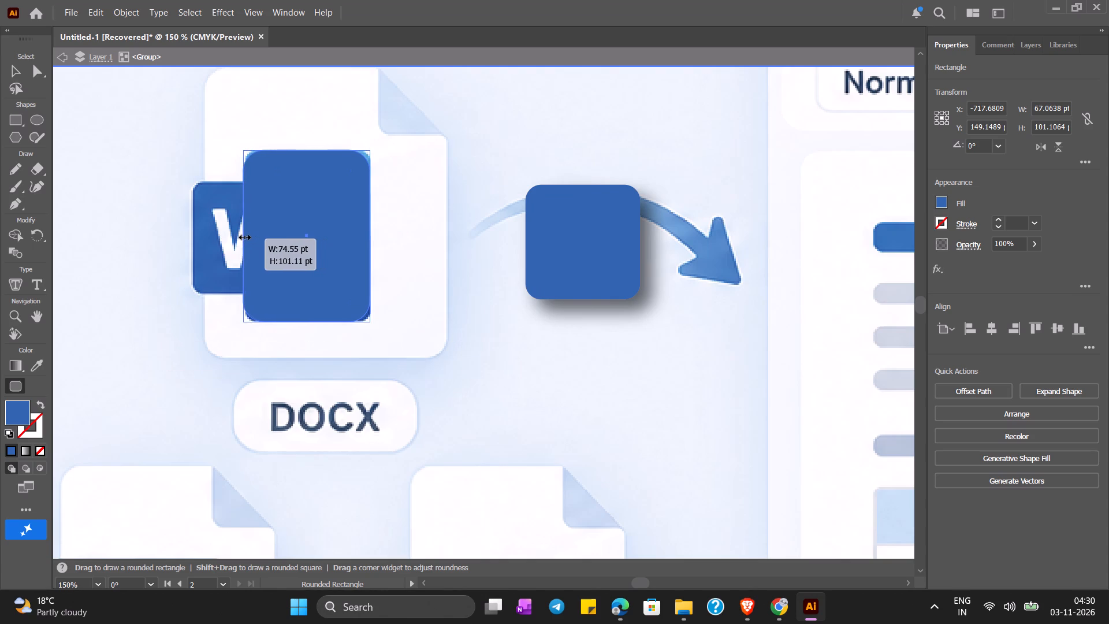
pyautogui.moveTo(243, 236); pyautogui.dragTo(247, 235)
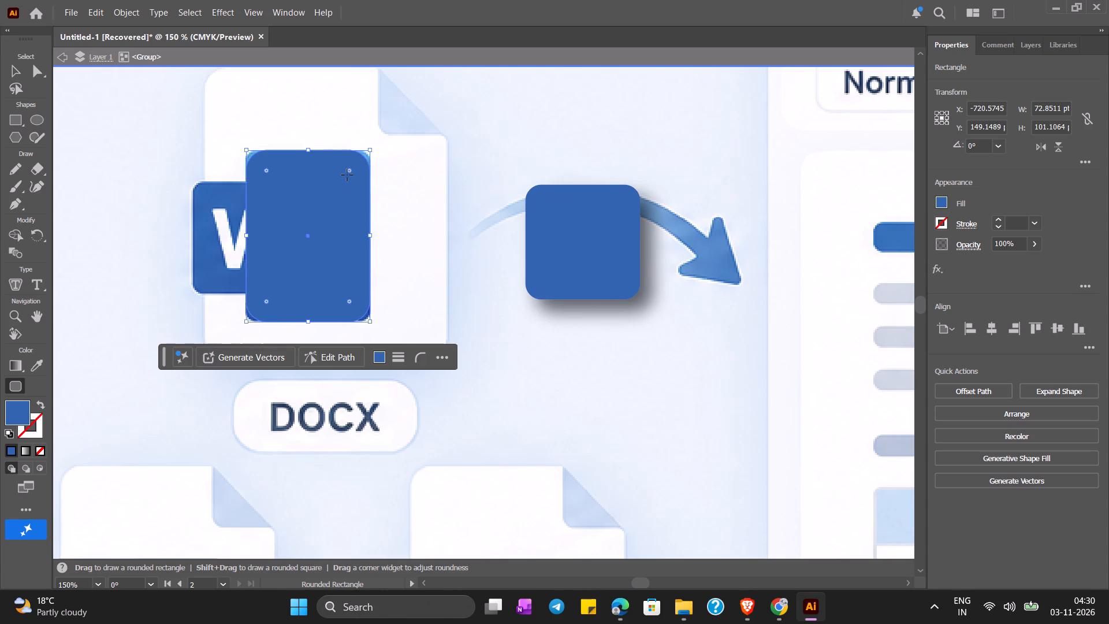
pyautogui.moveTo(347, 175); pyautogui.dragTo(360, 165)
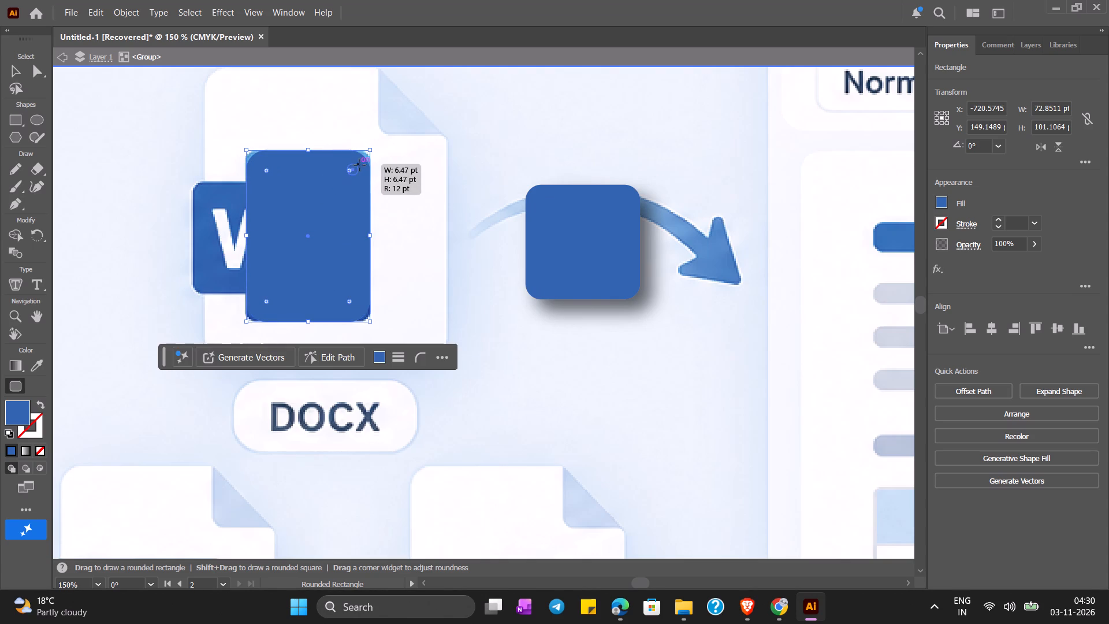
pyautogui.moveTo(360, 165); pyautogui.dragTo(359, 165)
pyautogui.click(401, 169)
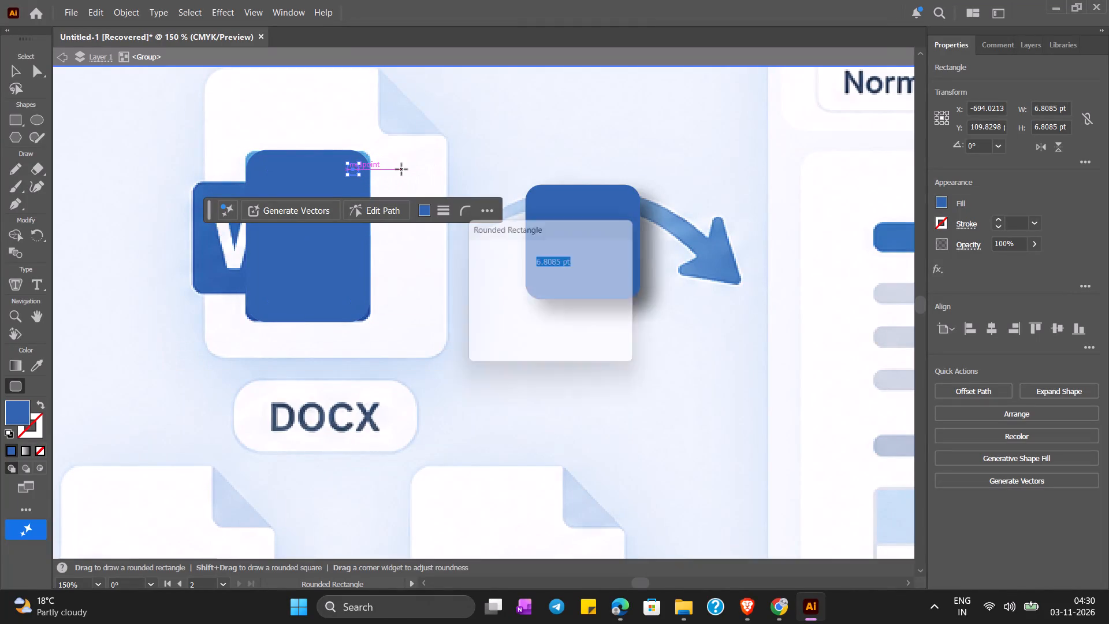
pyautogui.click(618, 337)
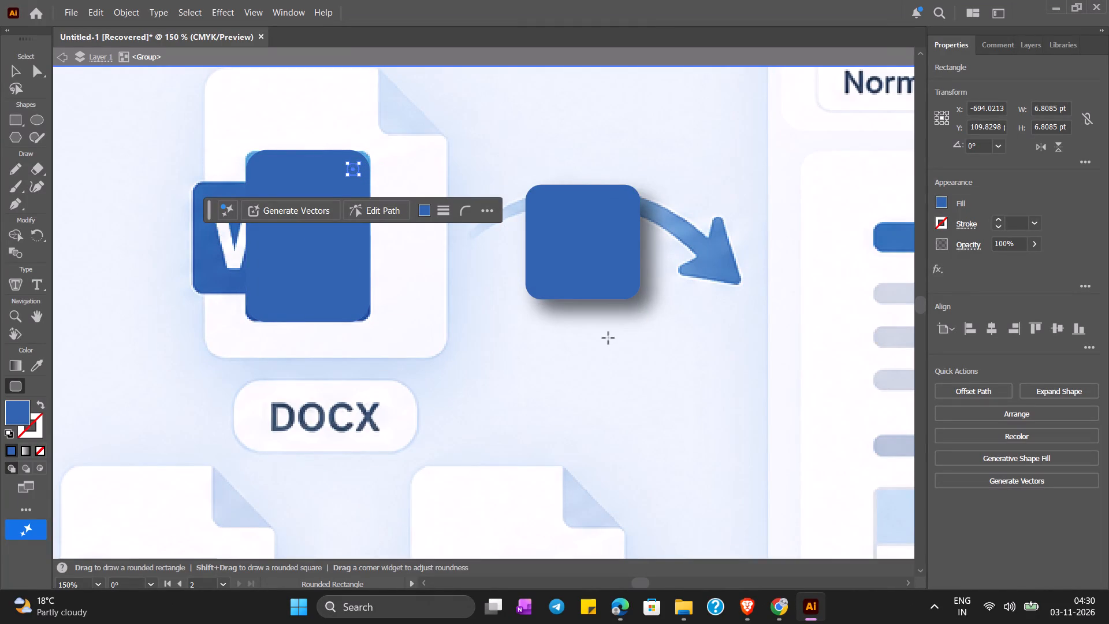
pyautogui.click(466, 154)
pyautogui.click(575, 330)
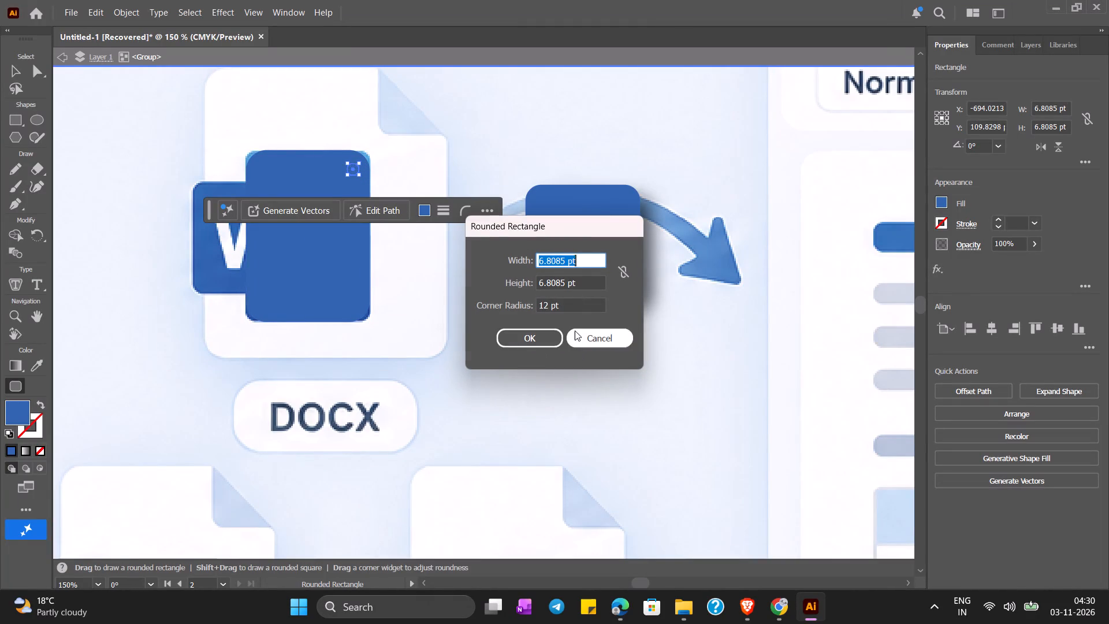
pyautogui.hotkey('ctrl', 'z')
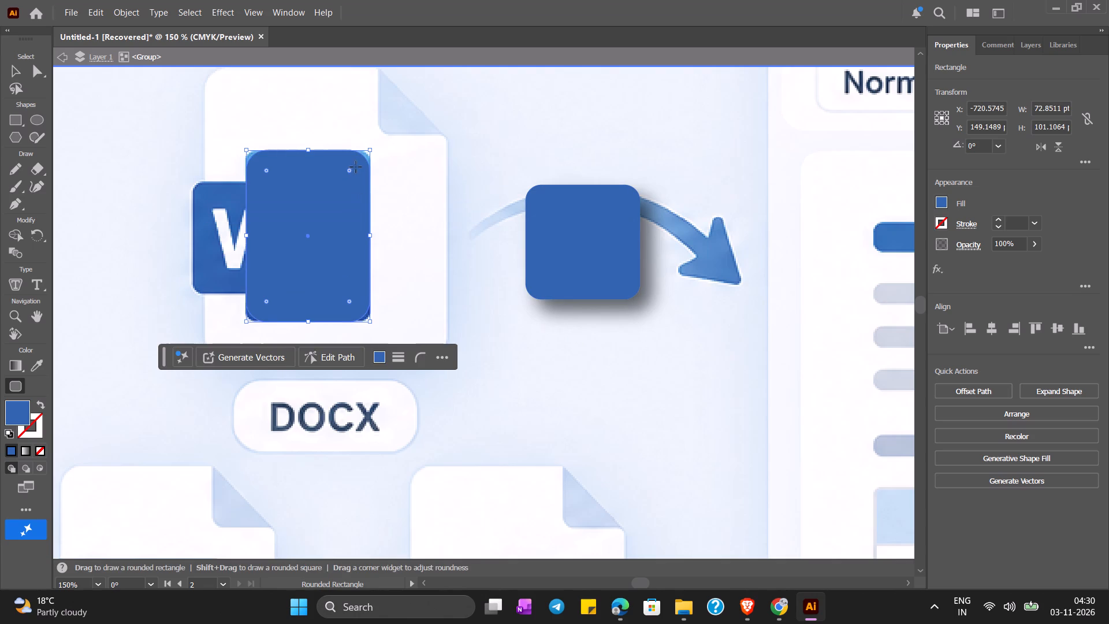
# Reduce the corner radius of the tall rounded rectangle to match the striped panel's corners.
pyautogui.moveTo(349, 172); pyautogui.dragTo(356, 163)
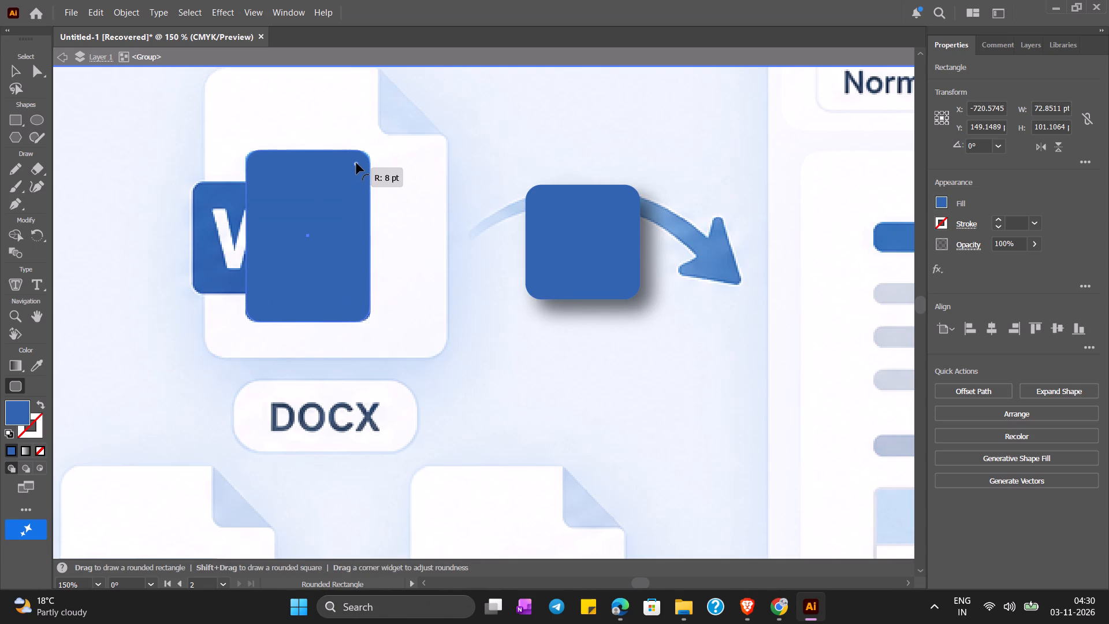
pyautogui.moveTo(356, 163); pyautogui.dragTo(359, 161)
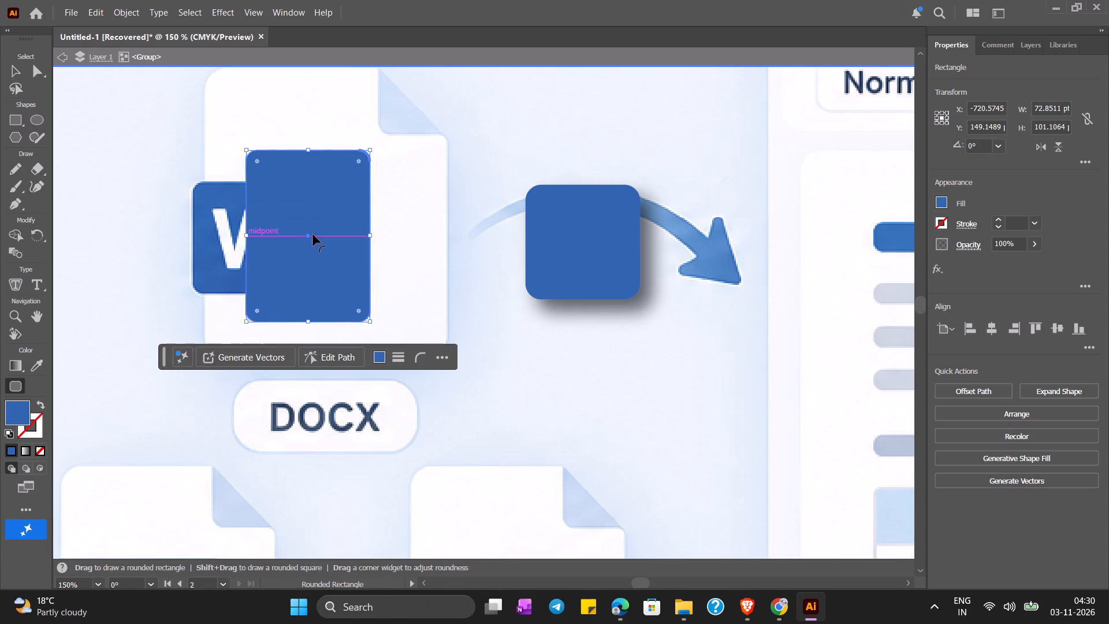
# Move the tall rounded rectangle off the Word logo to just below the shadowed blue square and deselect it.
pyautogui.click(13, 72)
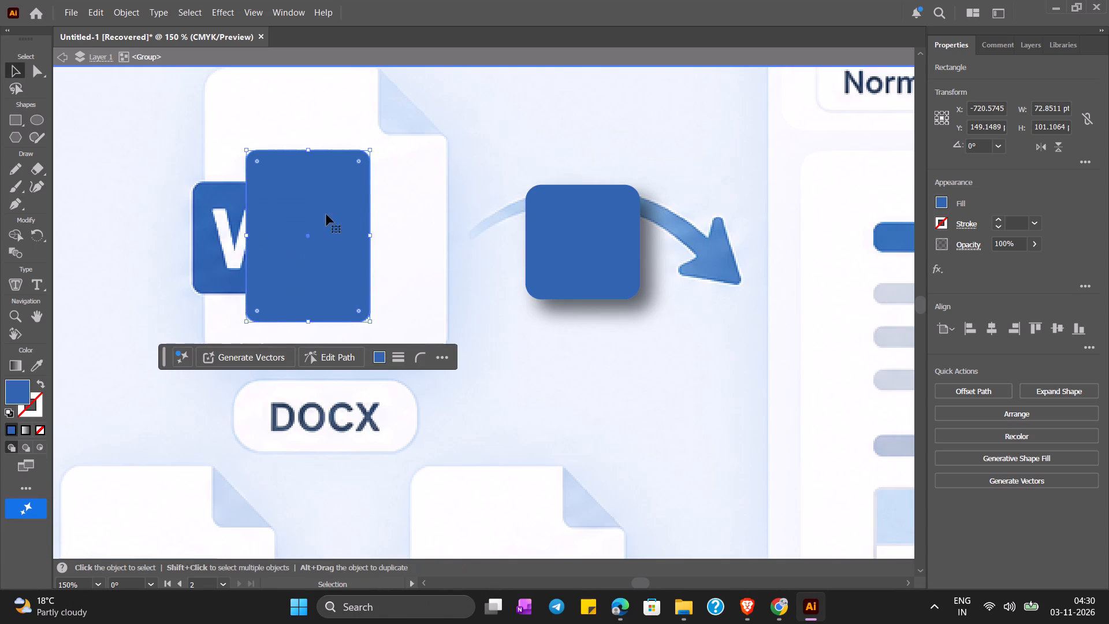
pyautogui.moveTo(322, 192); pyautogui.dragTo(602, 357)
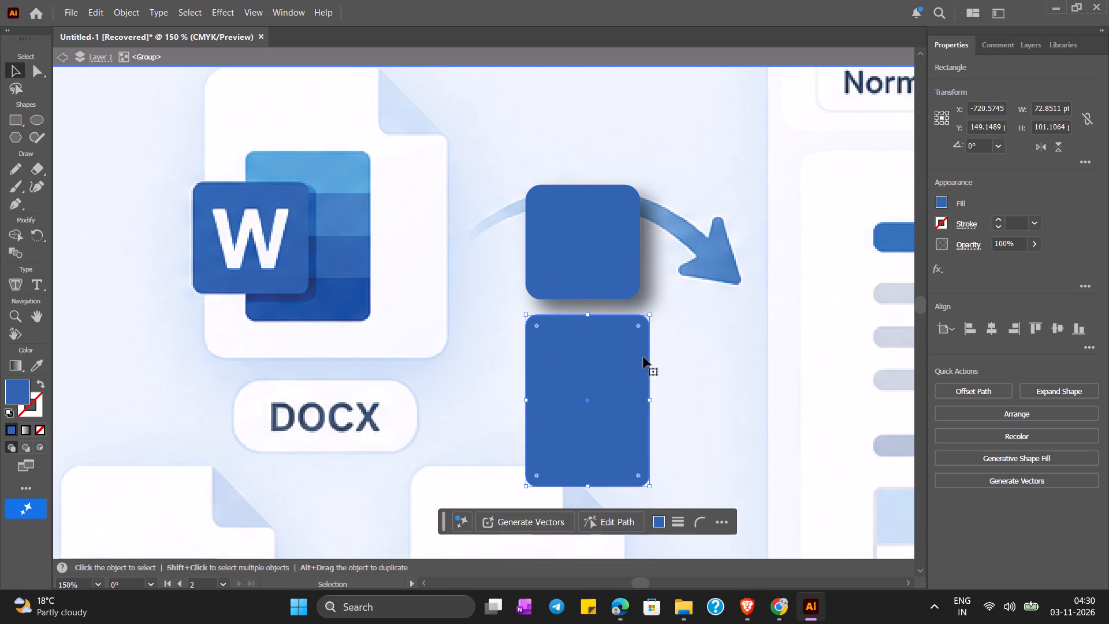
pyautogui.click(686, 357)
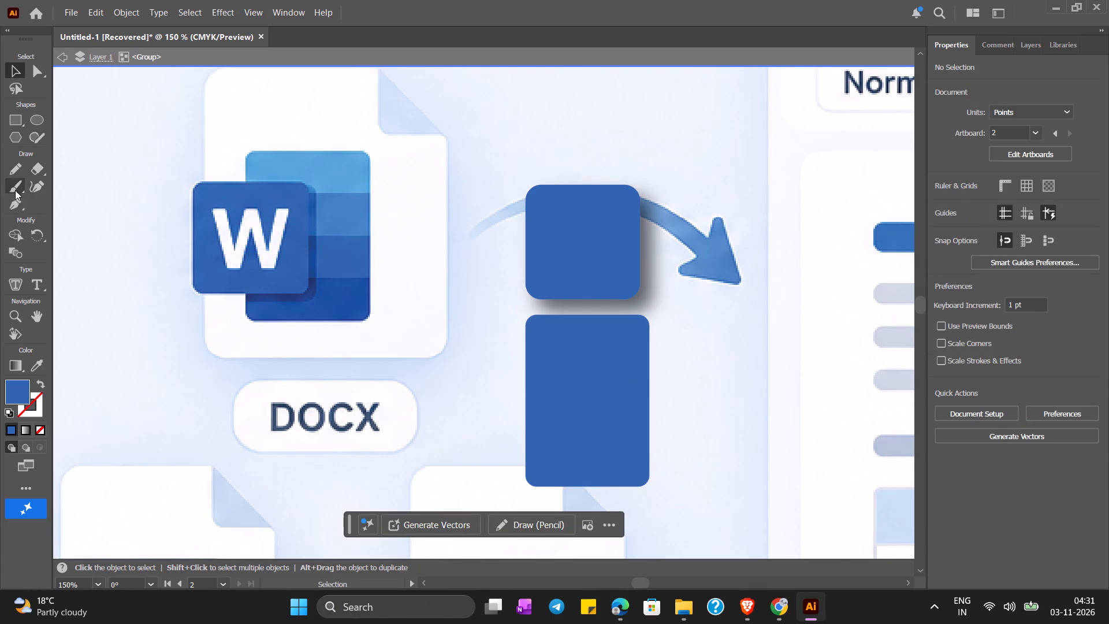
# Move the tall rounded rectangle back over the Word logo, level with the striped panel but shifted left so the panel's stripe edges show.
pyautogui.moveTo(591, 376); pyautogui.dragTo(313, 258)
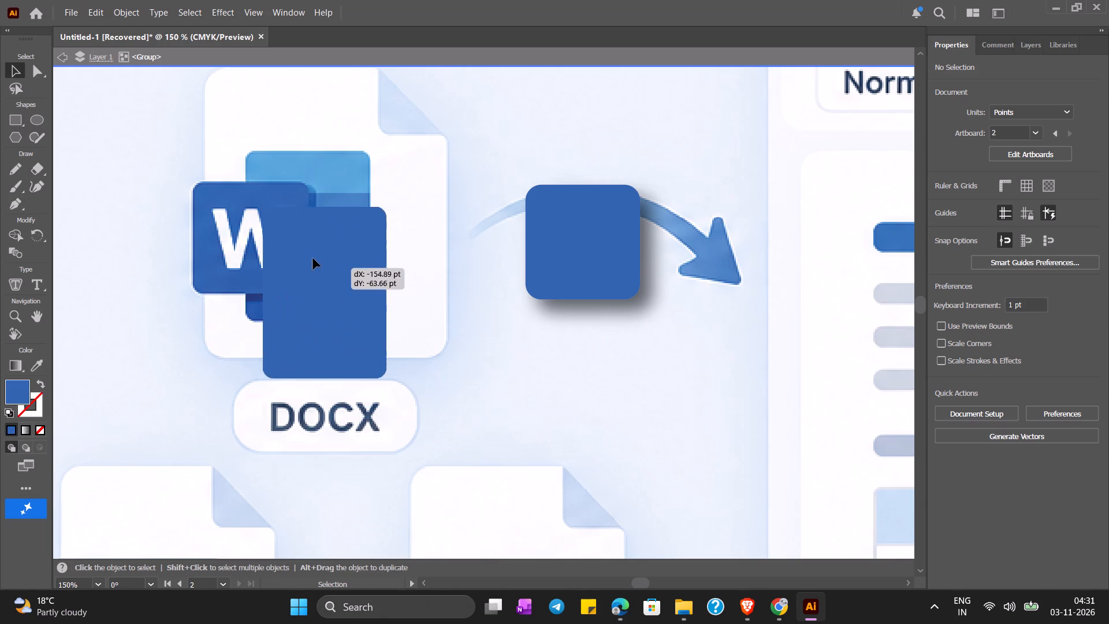
pyautogui.moveTo(313, 258); pyautogui.dragTo(307, 212)
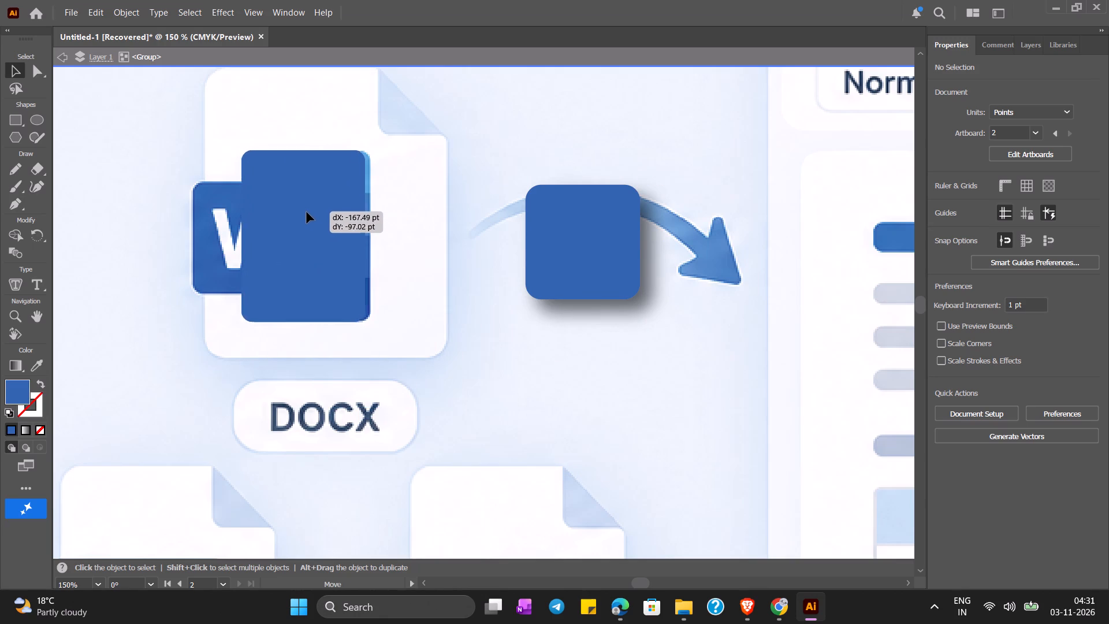
pyautogui.moveTo(307, 212); pyautogui.dragTo(307, 211)
pyautogui.press('Left')
pyautogui.press('Left')
pyautogui.press('Left')
pyautogui.press('Left')
pyautogui.press('Left')
pyautogui.press('Left')
pyautogui.press('Left')
pyautogui.press('Left')
pyautogui.press('Left')
pyautogui.press('Left')
pyautogui.press('Left')
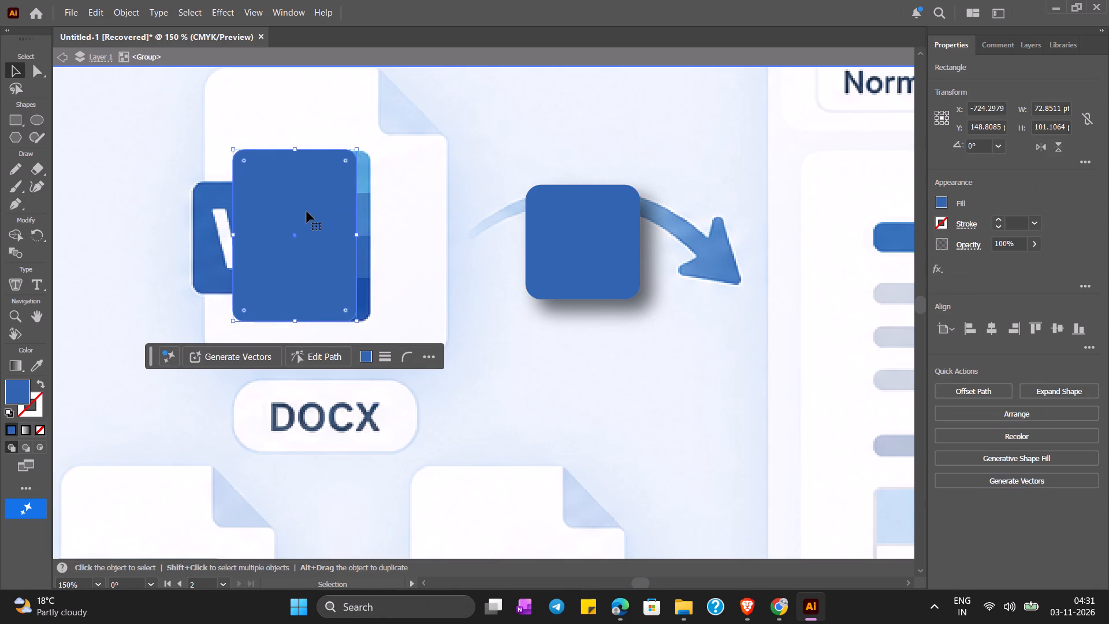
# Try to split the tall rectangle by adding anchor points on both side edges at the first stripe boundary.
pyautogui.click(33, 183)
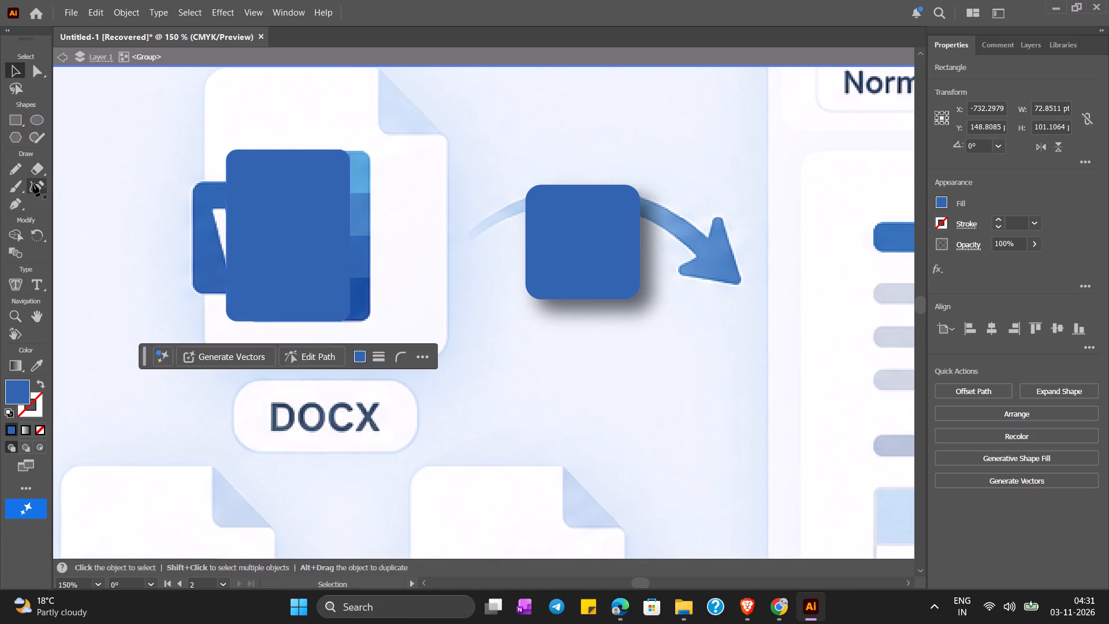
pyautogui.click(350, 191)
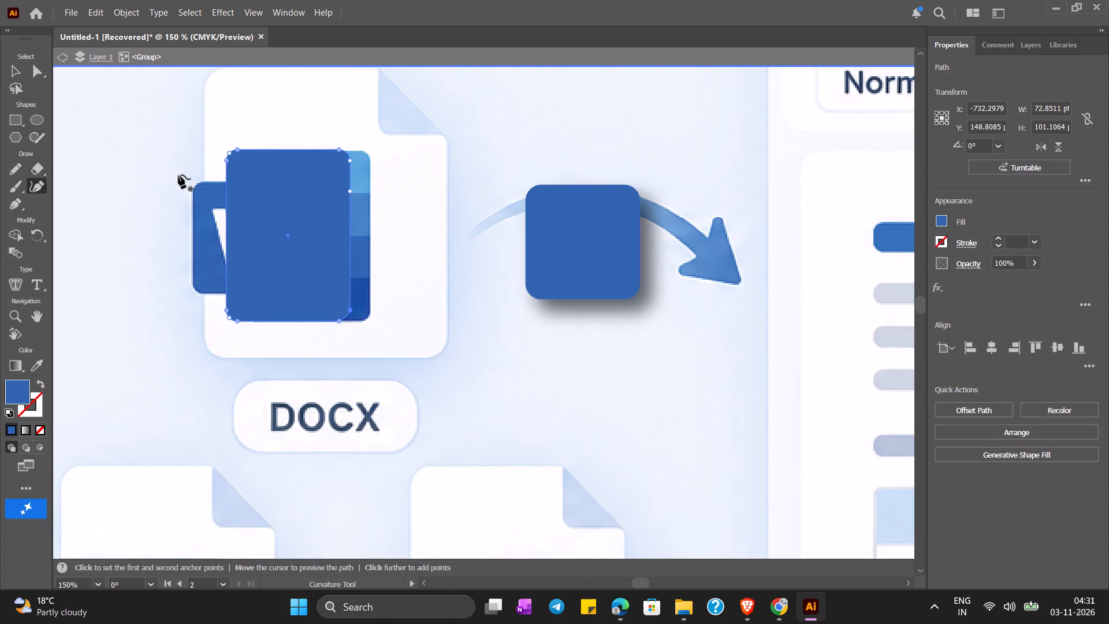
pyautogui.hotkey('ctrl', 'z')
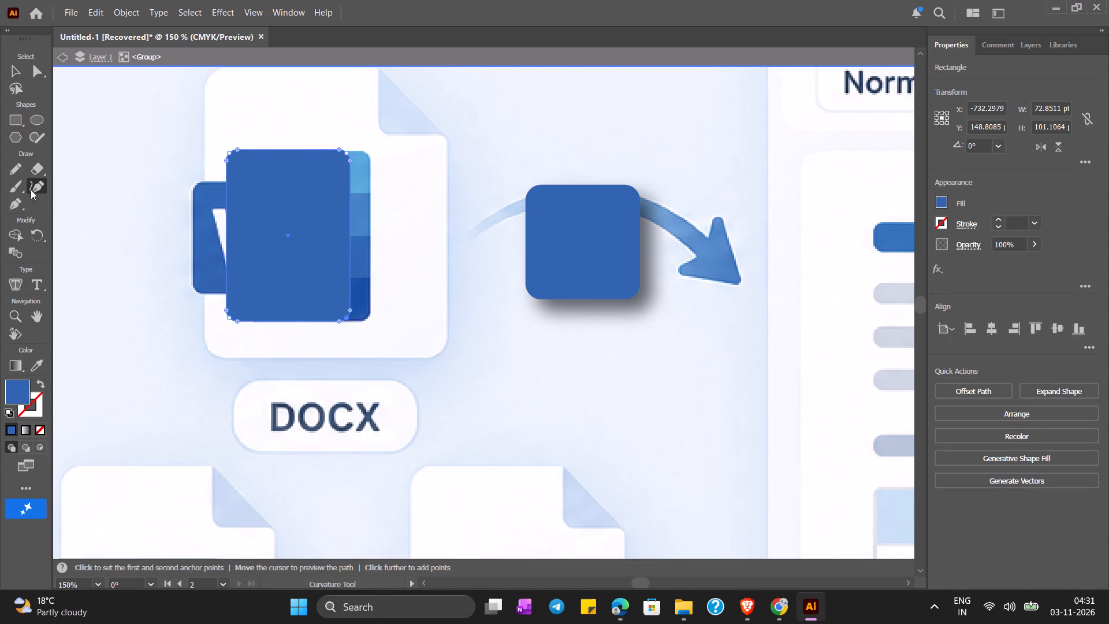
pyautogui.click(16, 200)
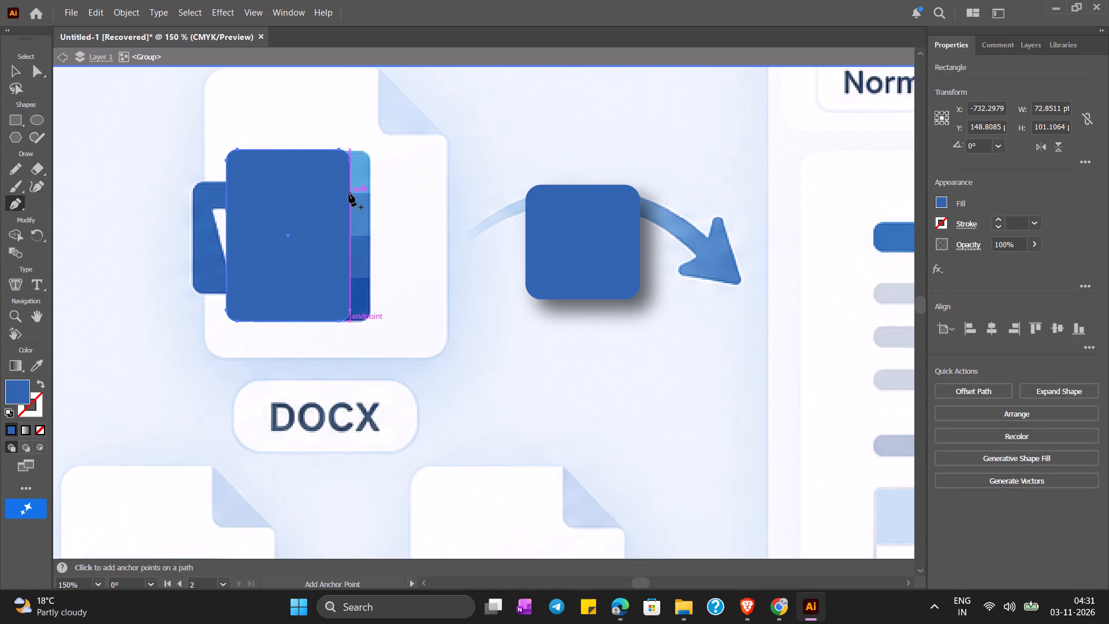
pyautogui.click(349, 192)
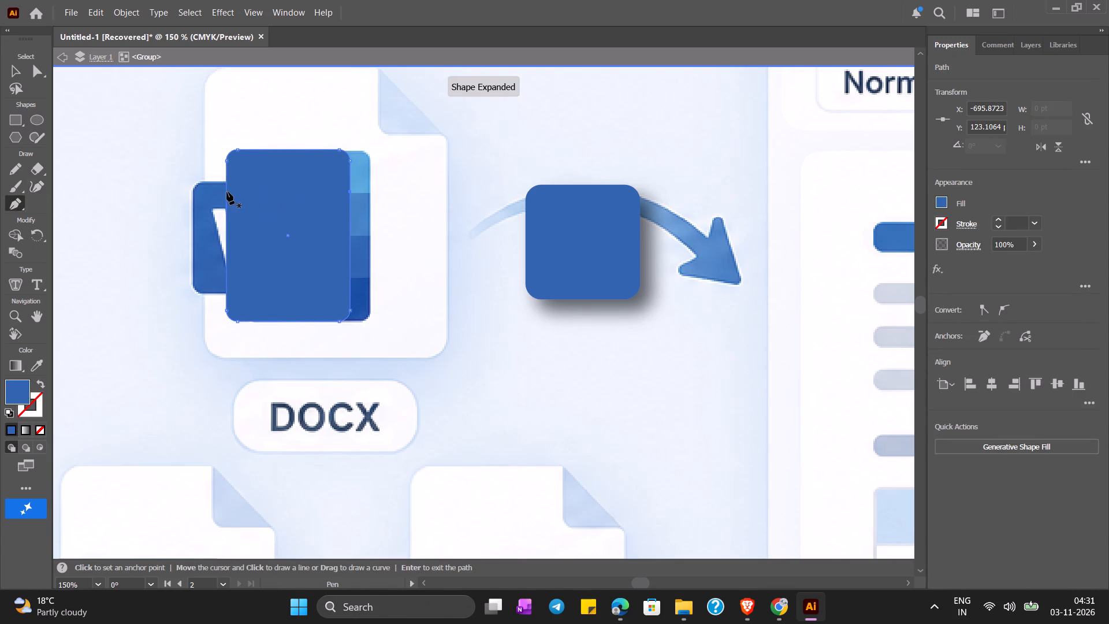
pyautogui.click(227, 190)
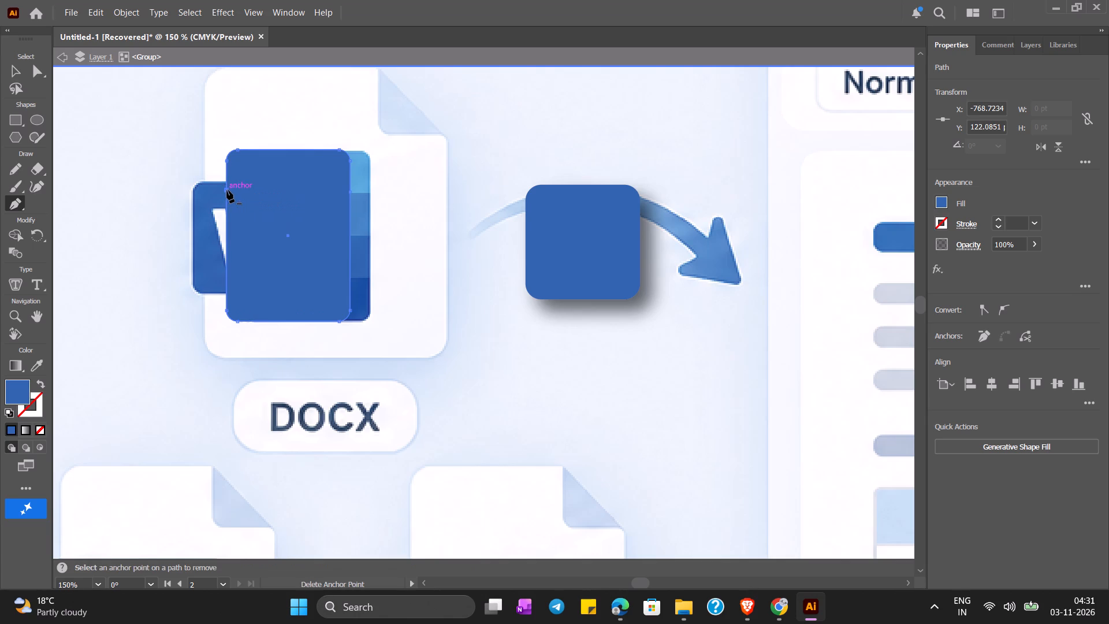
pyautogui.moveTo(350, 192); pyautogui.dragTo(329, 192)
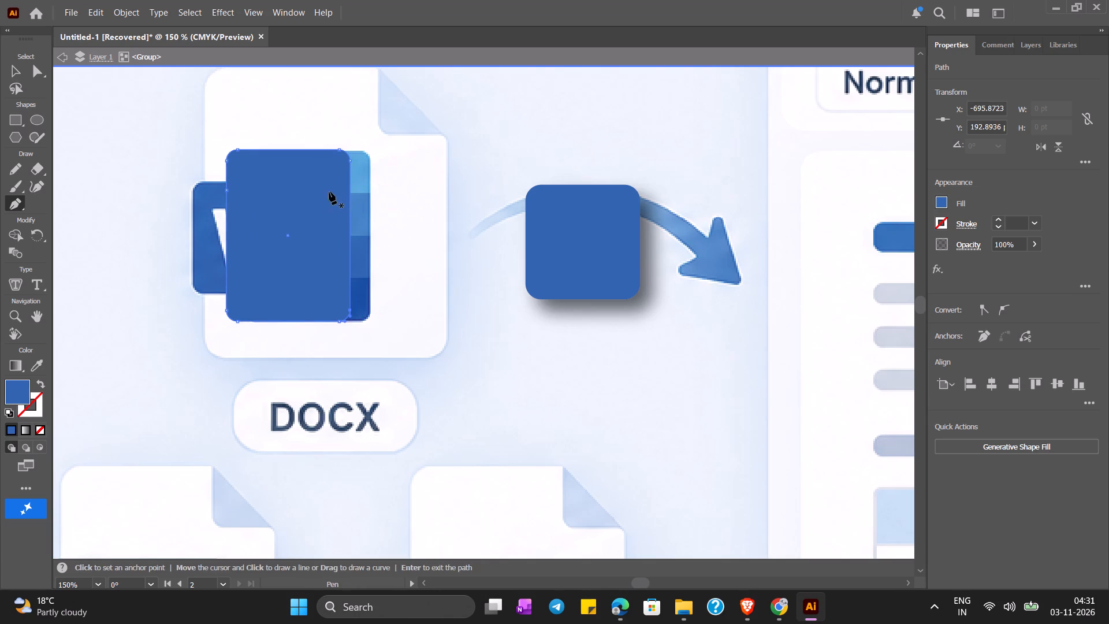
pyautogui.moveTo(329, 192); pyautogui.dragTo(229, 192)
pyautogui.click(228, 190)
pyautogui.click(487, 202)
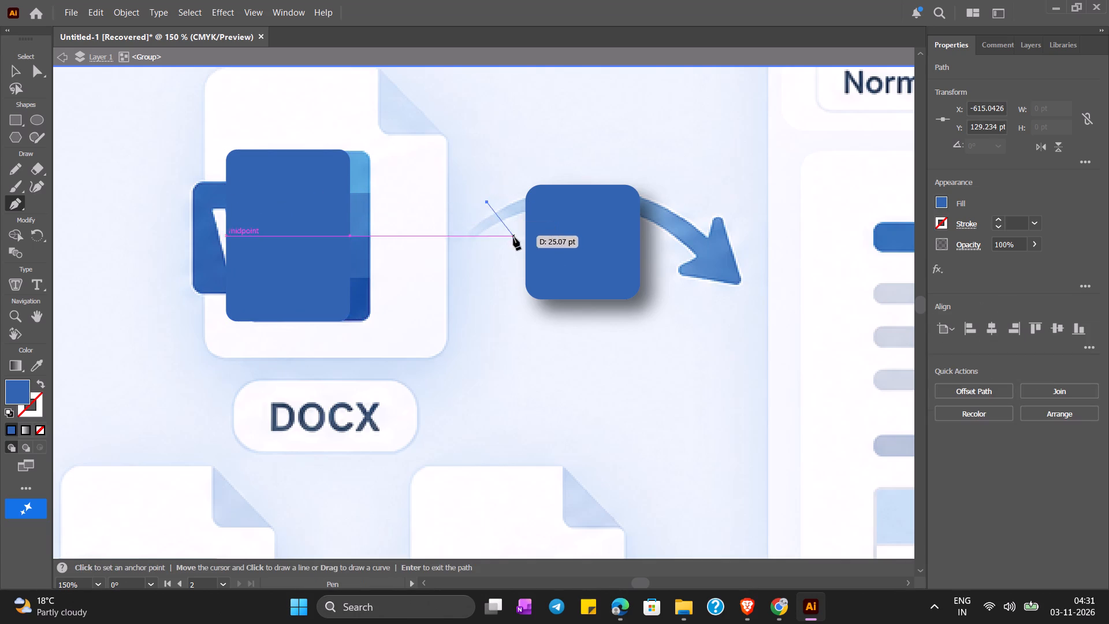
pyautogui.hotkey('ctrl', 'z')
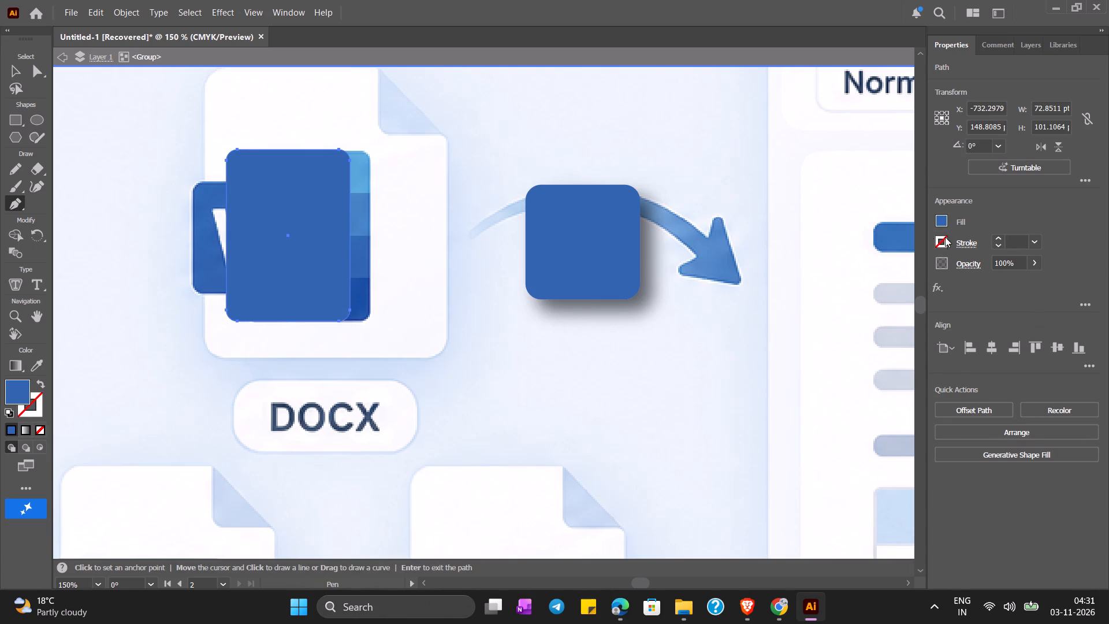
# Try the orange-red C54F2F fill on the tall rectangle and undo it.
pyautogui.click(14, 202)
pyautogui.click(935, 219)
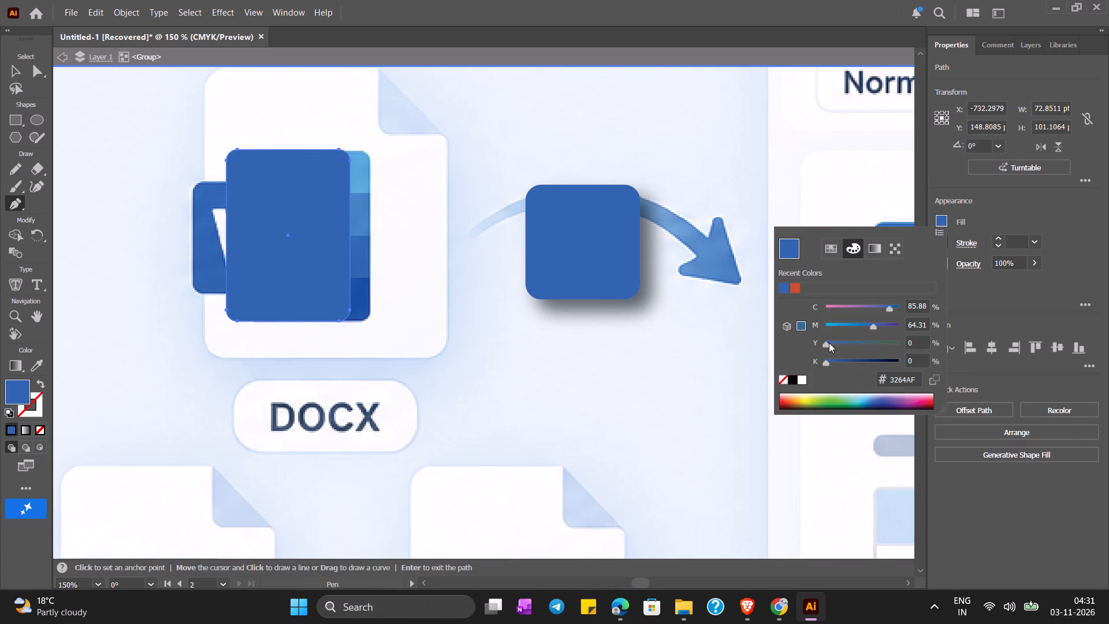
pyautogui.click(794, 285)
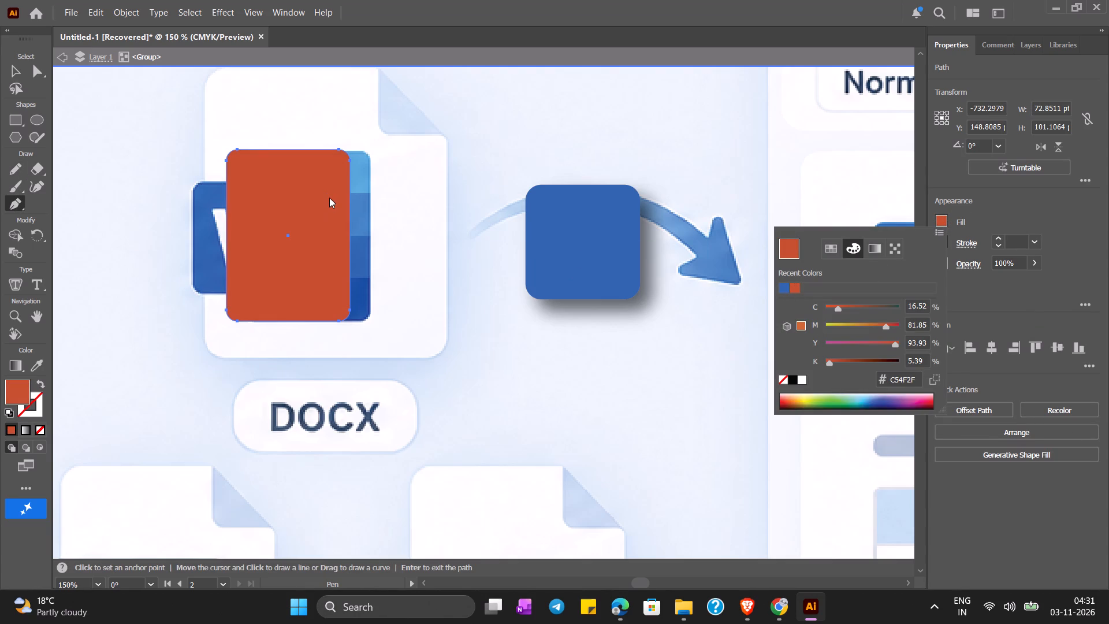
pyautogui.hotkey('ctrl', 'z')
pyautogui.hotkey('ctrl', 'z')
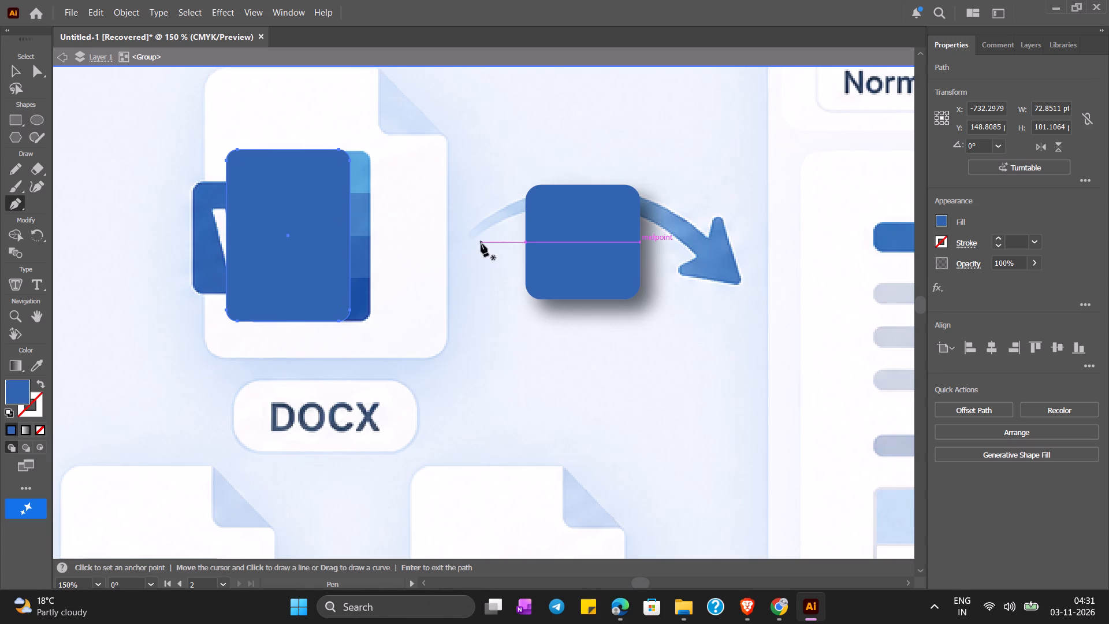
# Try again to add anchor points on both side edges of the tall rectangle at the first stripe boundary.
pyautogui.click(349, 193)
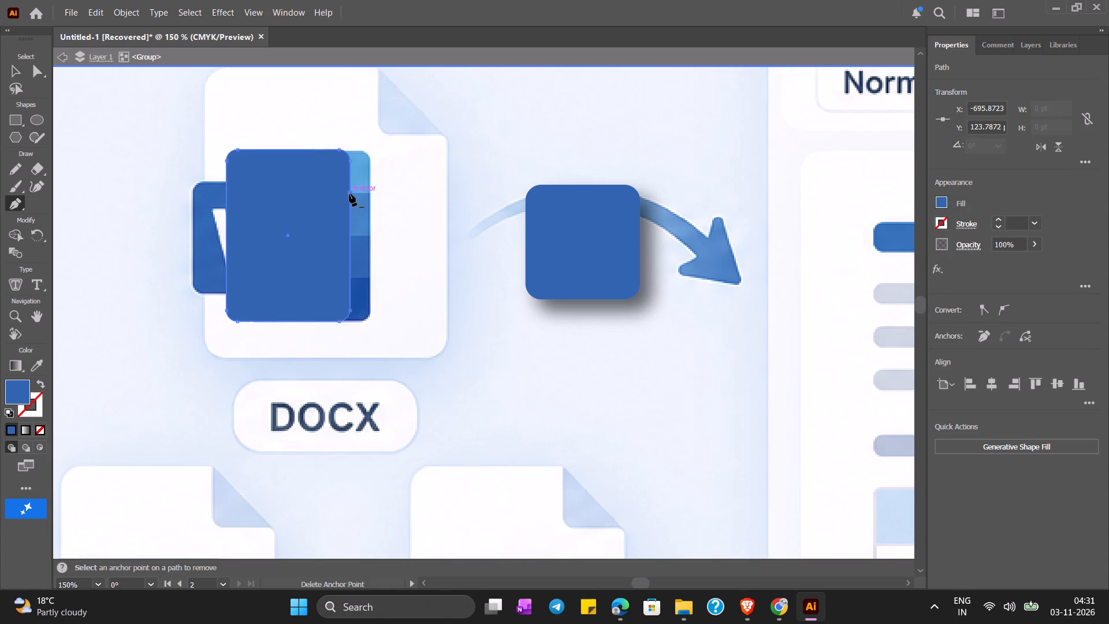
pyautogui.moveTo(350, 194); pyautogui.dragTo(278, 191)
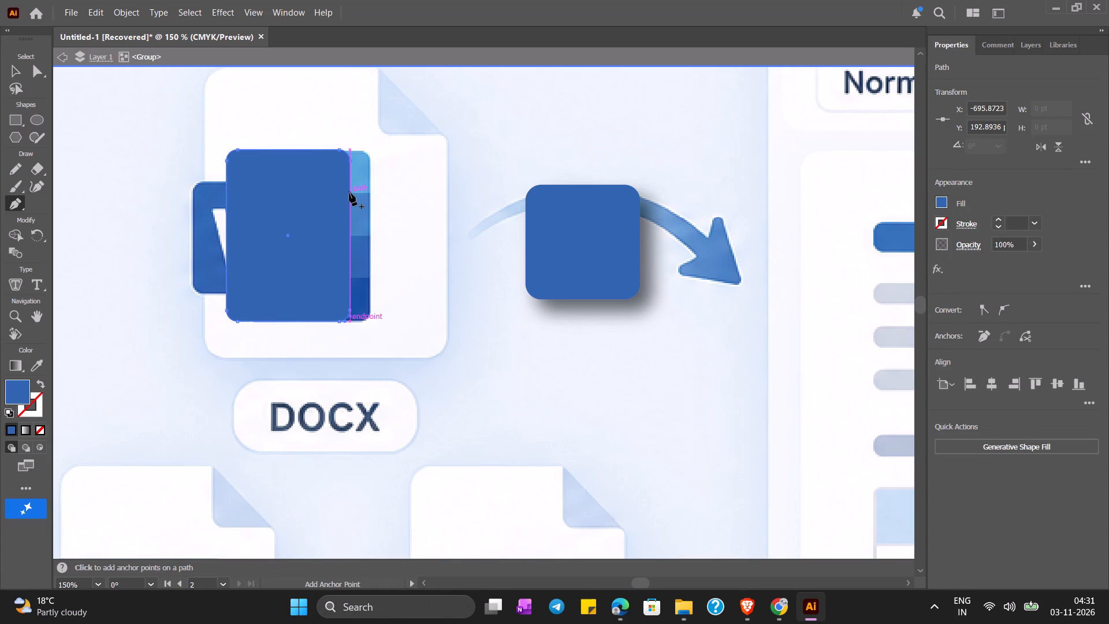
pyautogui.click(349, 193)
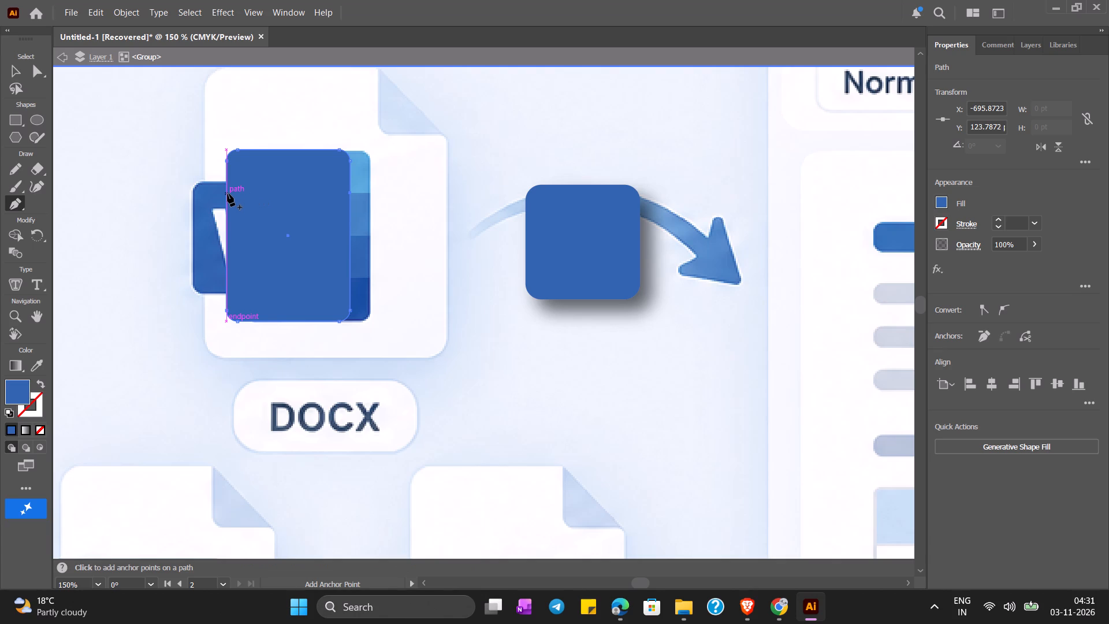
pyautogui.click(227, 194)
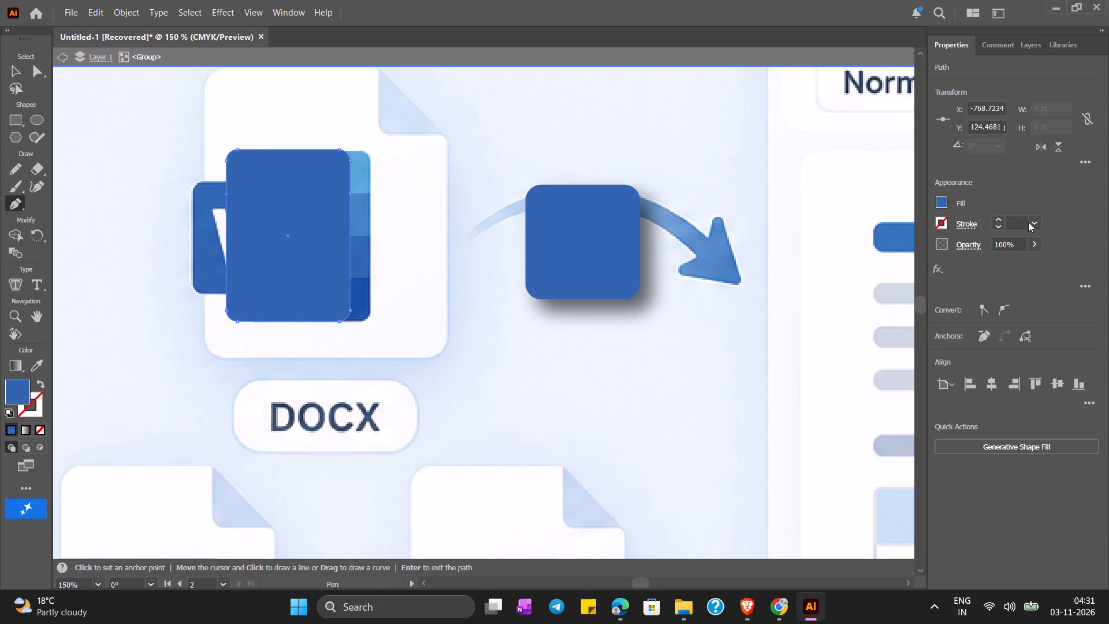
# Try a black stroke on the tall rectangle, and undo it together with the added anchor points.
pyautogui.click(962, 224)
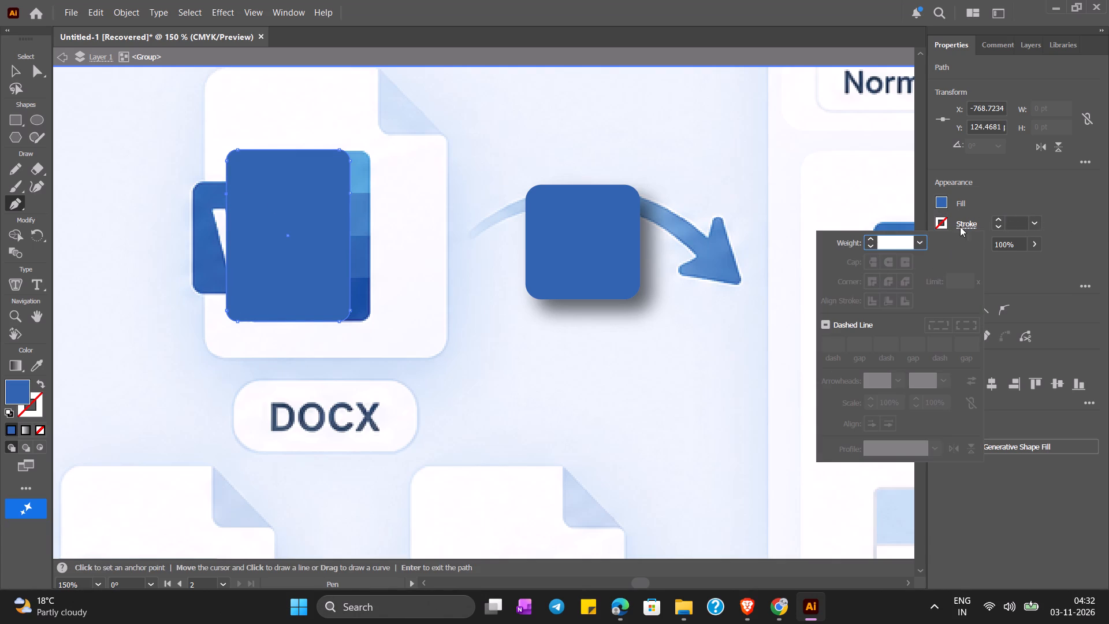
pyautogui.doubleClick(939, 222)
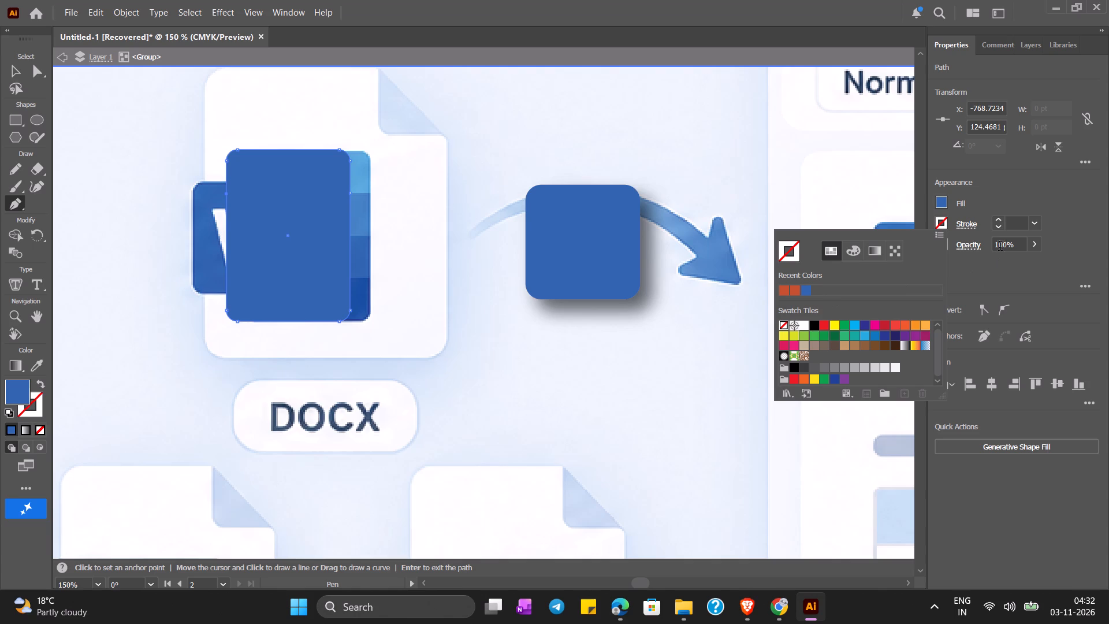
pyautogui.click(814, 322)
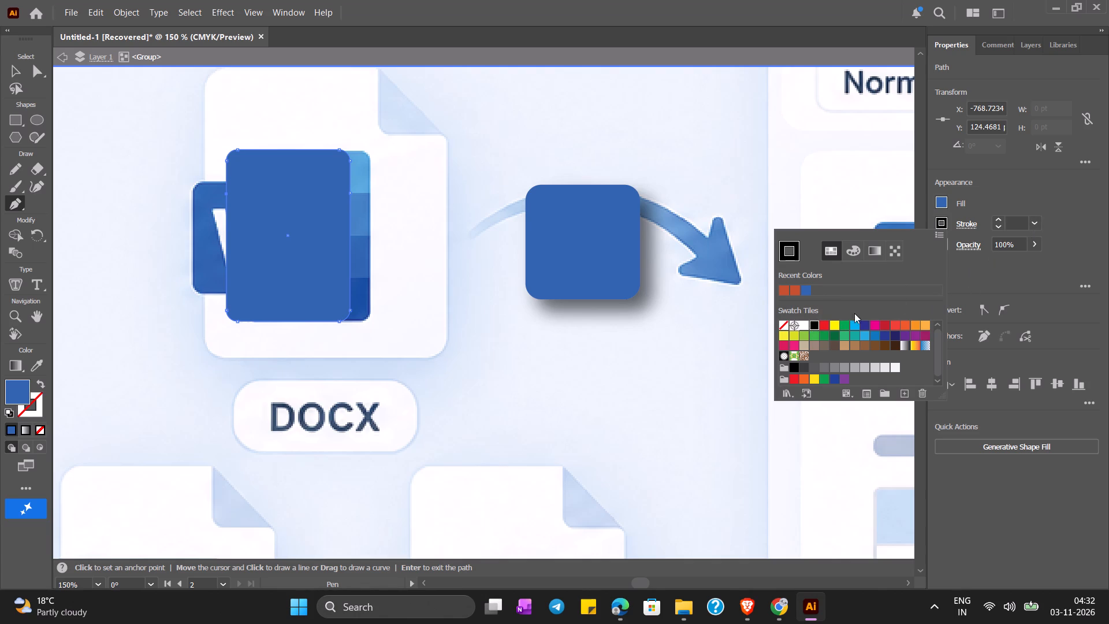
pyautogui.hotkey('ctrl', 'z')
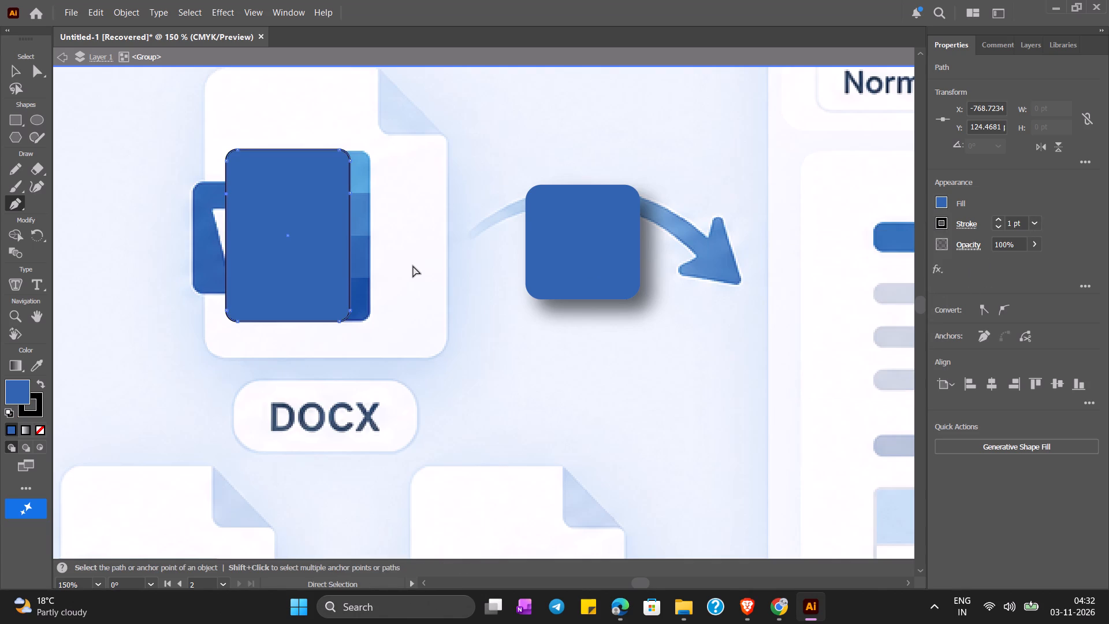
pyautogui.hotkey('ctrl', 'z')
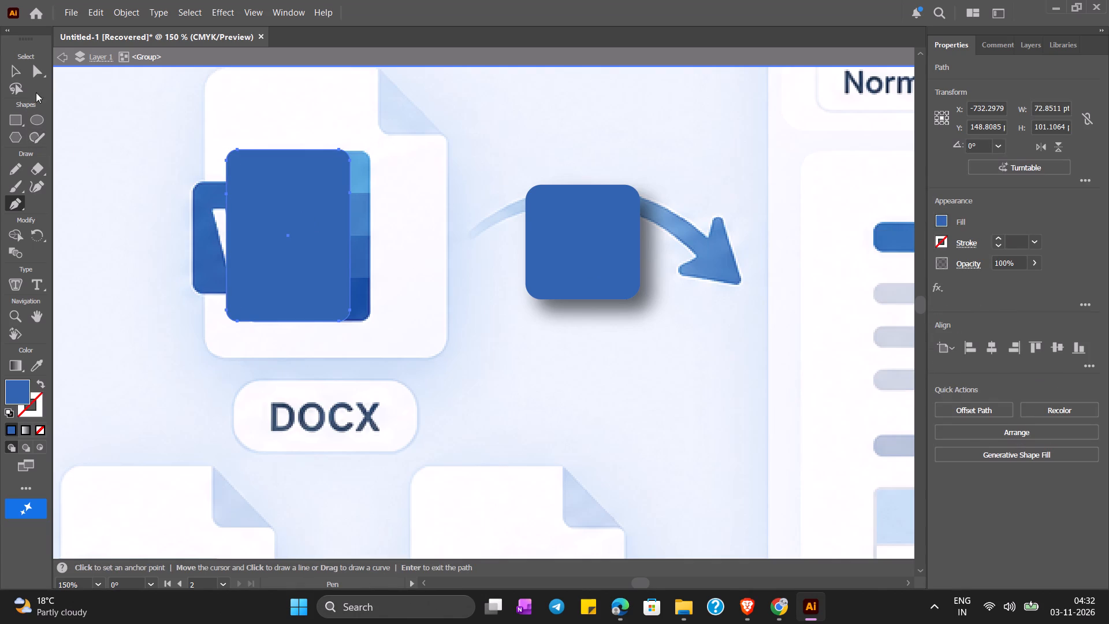
# Draw a rectangle about 73 by 25 pt across the tall rectangle's full width, matching the height of the panel's second stripe.
pyautogui.click(12, 118)
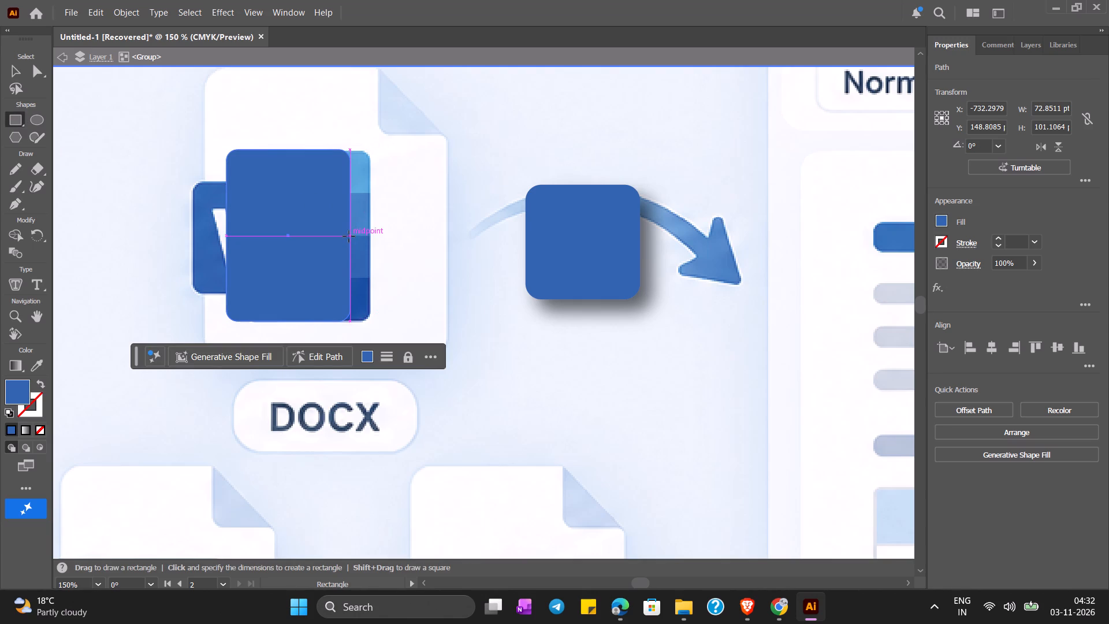
pyautogui.moveTo(349, 236); pyautogui.dragTo(349, 226)
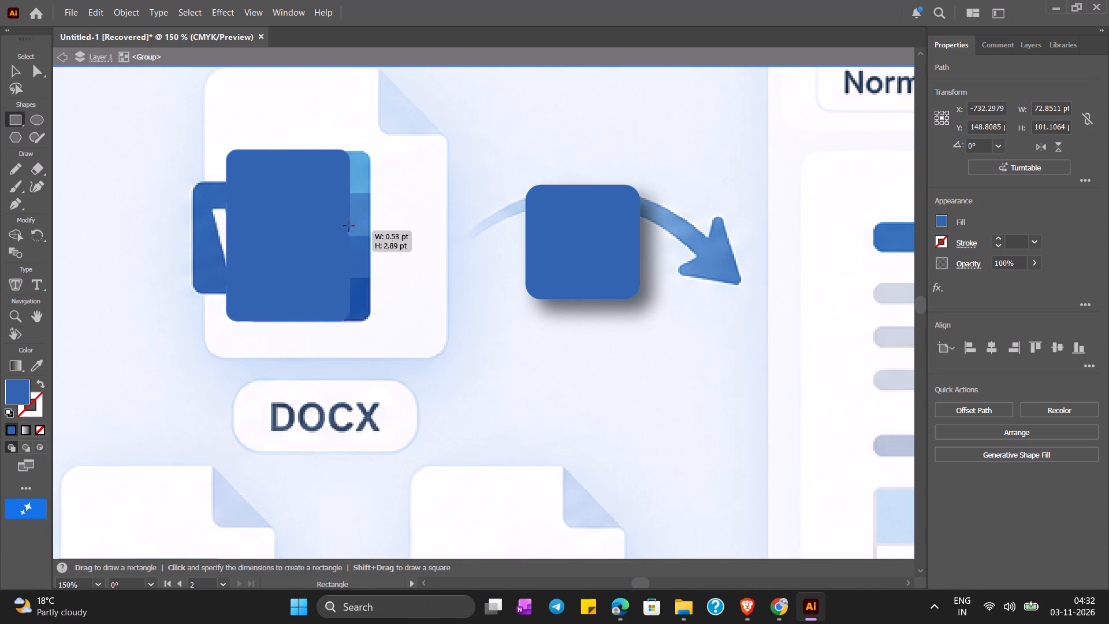
pyautogui.moveTo(349, 226); pyautogui.dragTo(230, 196)
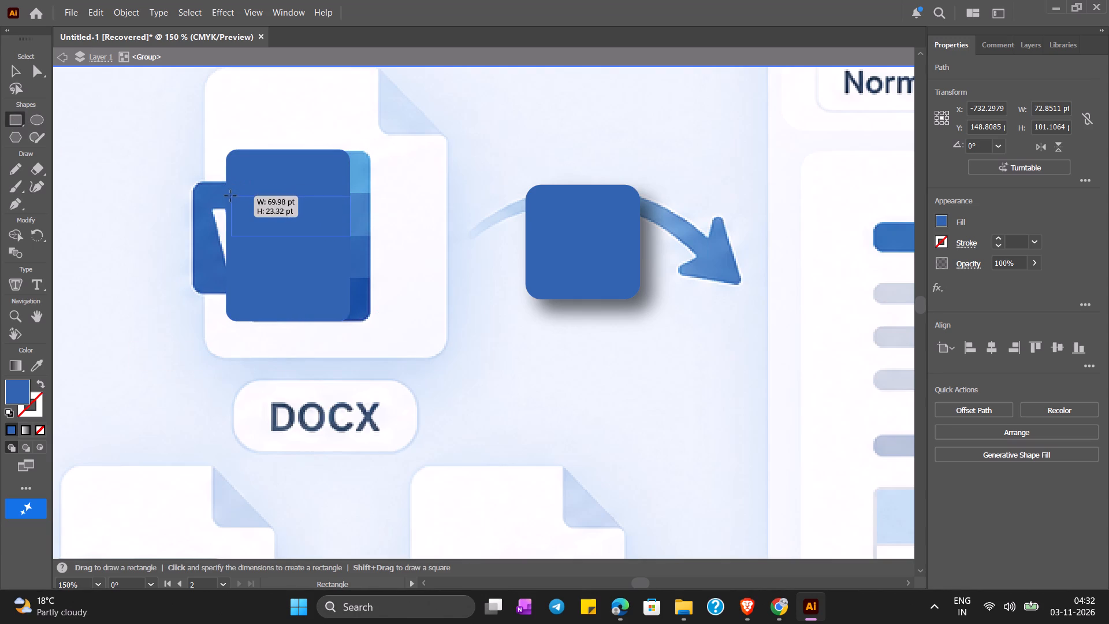
pyautogui.moveTo(230, 196); pyautogui.dragTo(224, 196)
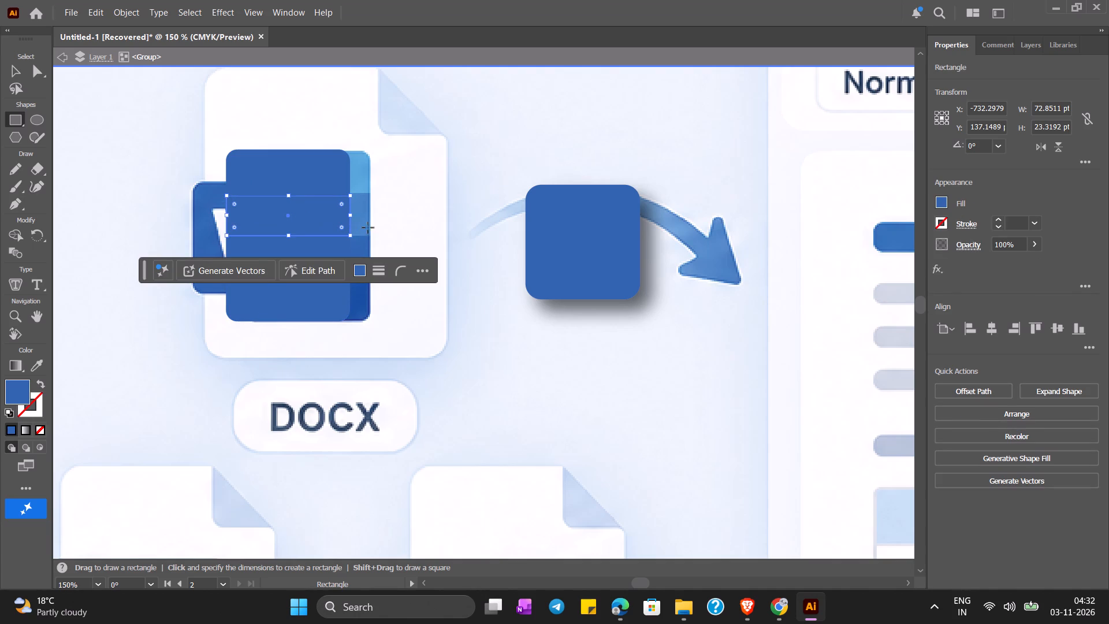
pyautogui.moveTo(288, 198); pyautogui.dragTo(288, 194)
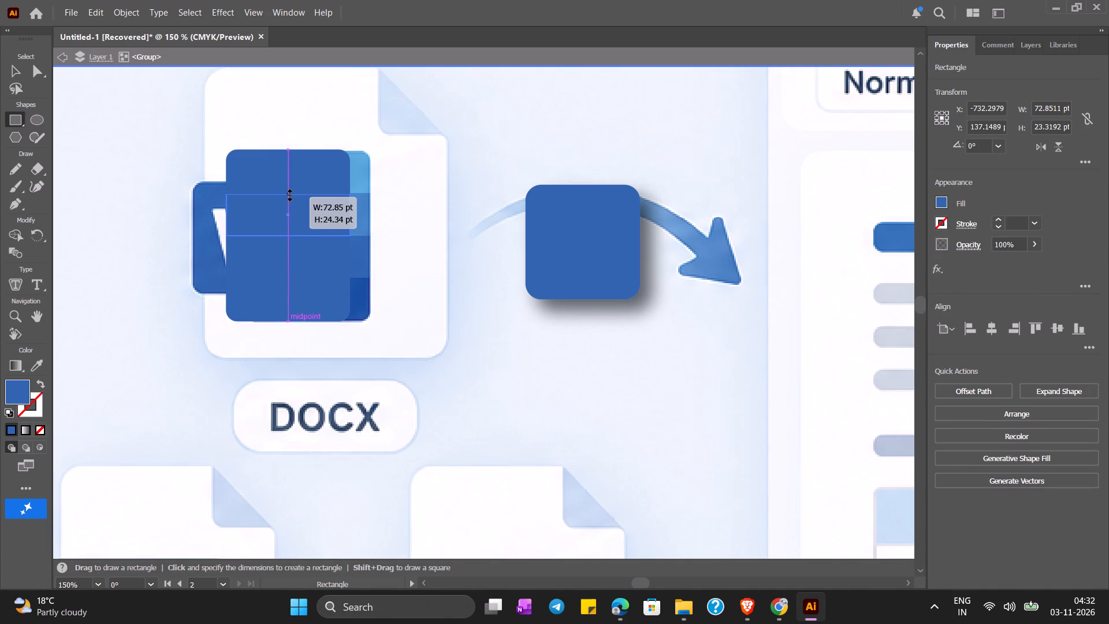
pyautogui.moveTo(288, 194); pyautogui.dragTo(288, 192)
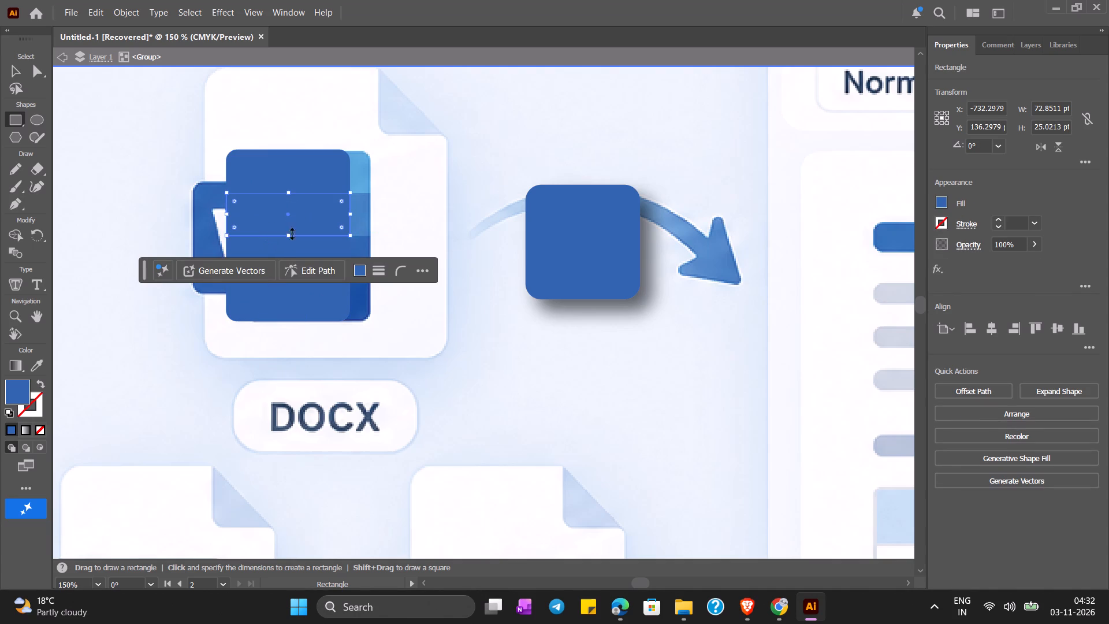
# Open the fill colour options for the new stripe rectangle.
pyautogui.click(941, 203)
# Switch to Brave and pause the pumping lemma lecture video on YouTube.
pyautogui.click(753, 610)
pyautogui.click(565, 332)
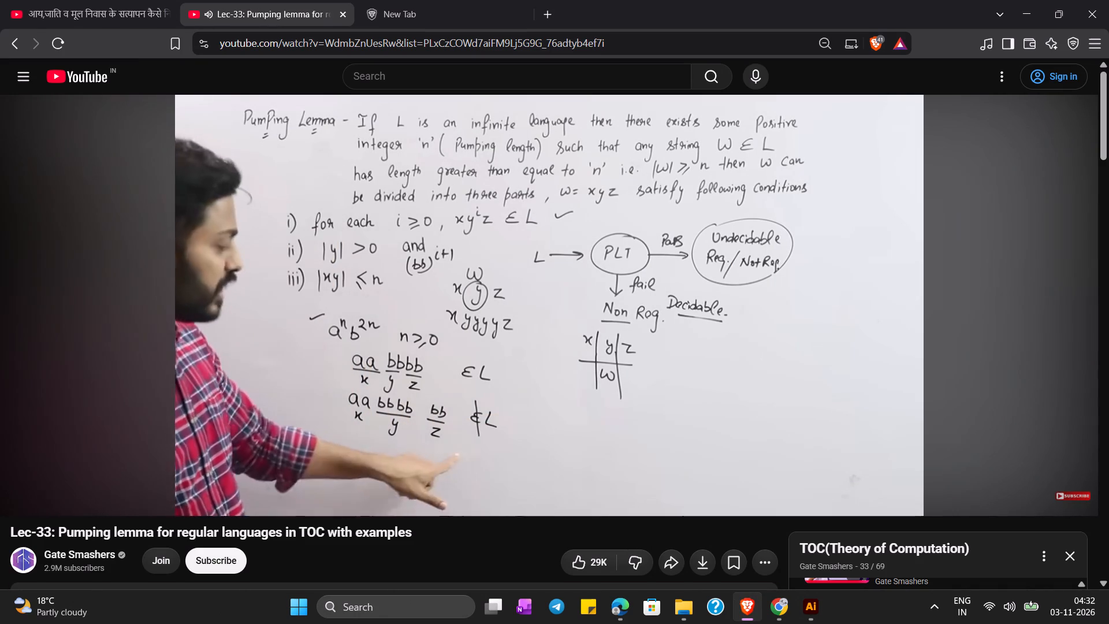
pyautogui.press('space')
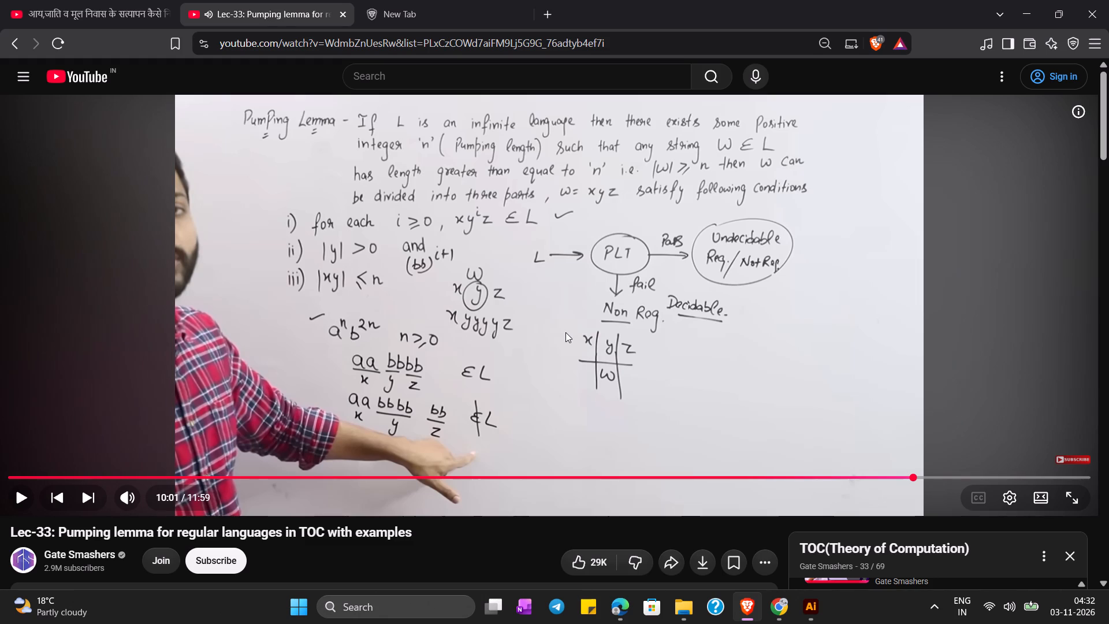